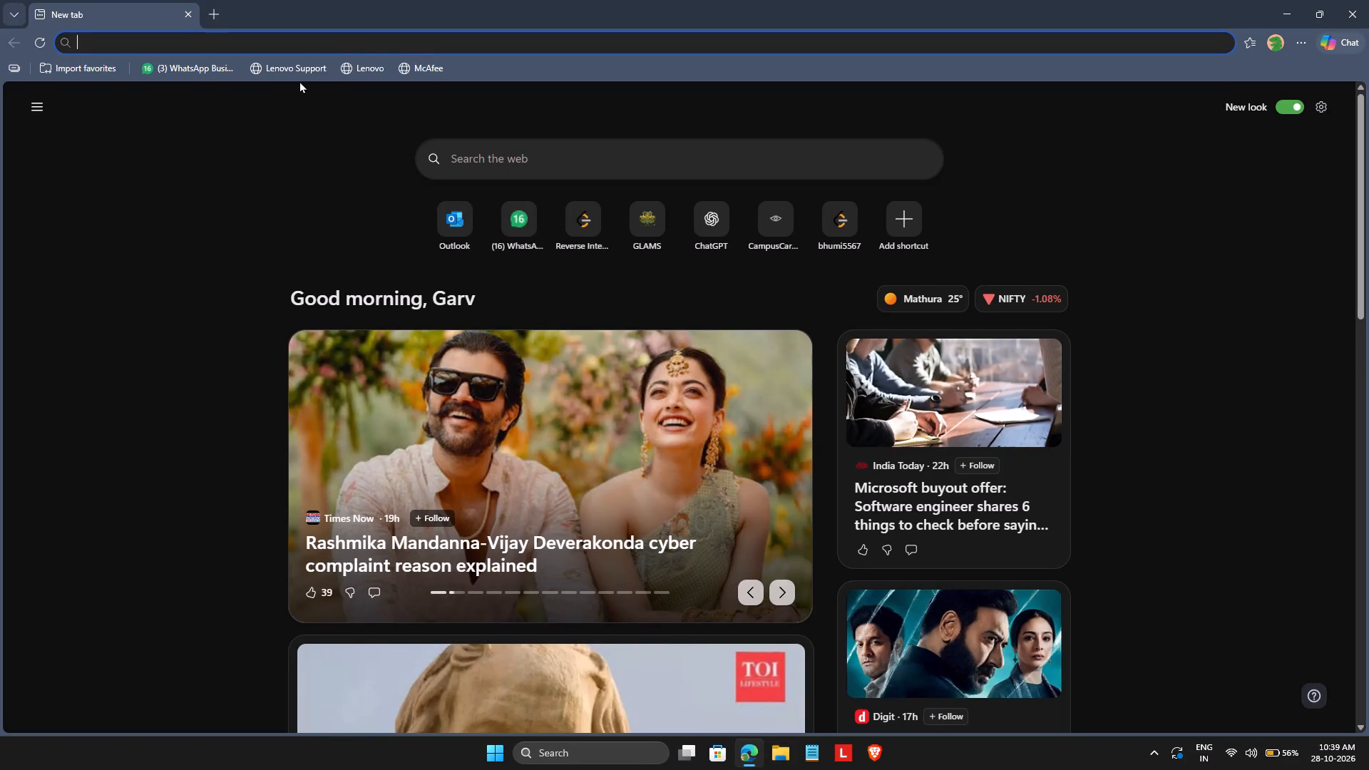
# Search the web for aws.
pyautogui.click(421, 43)
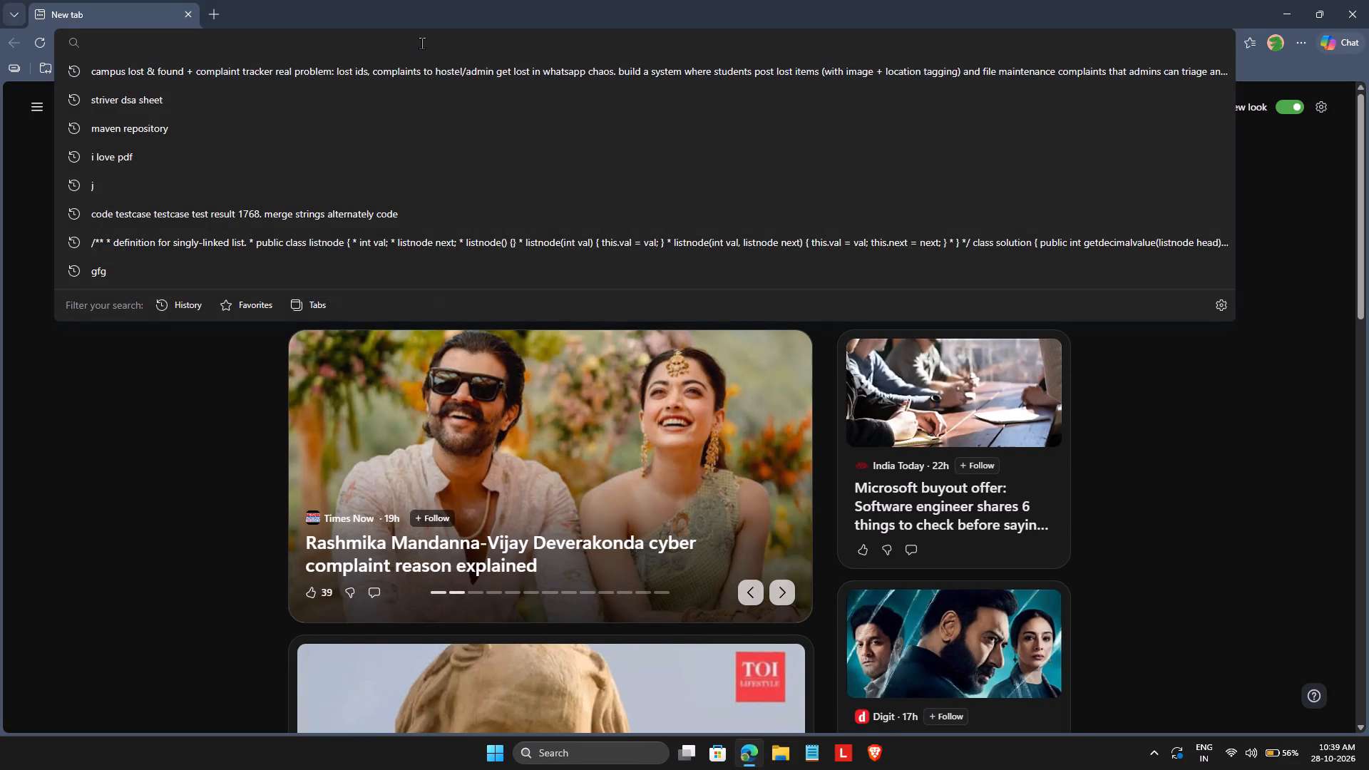
pyautogui.write('aws')
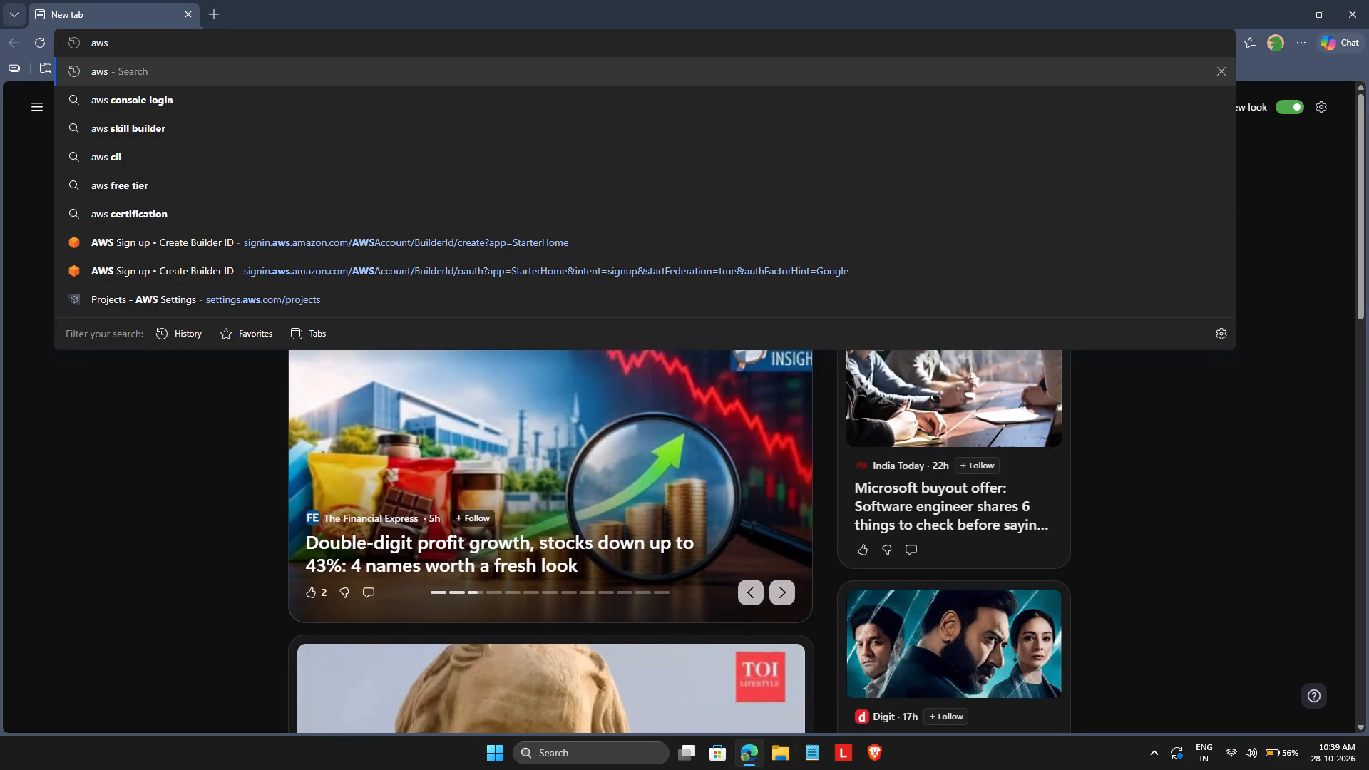
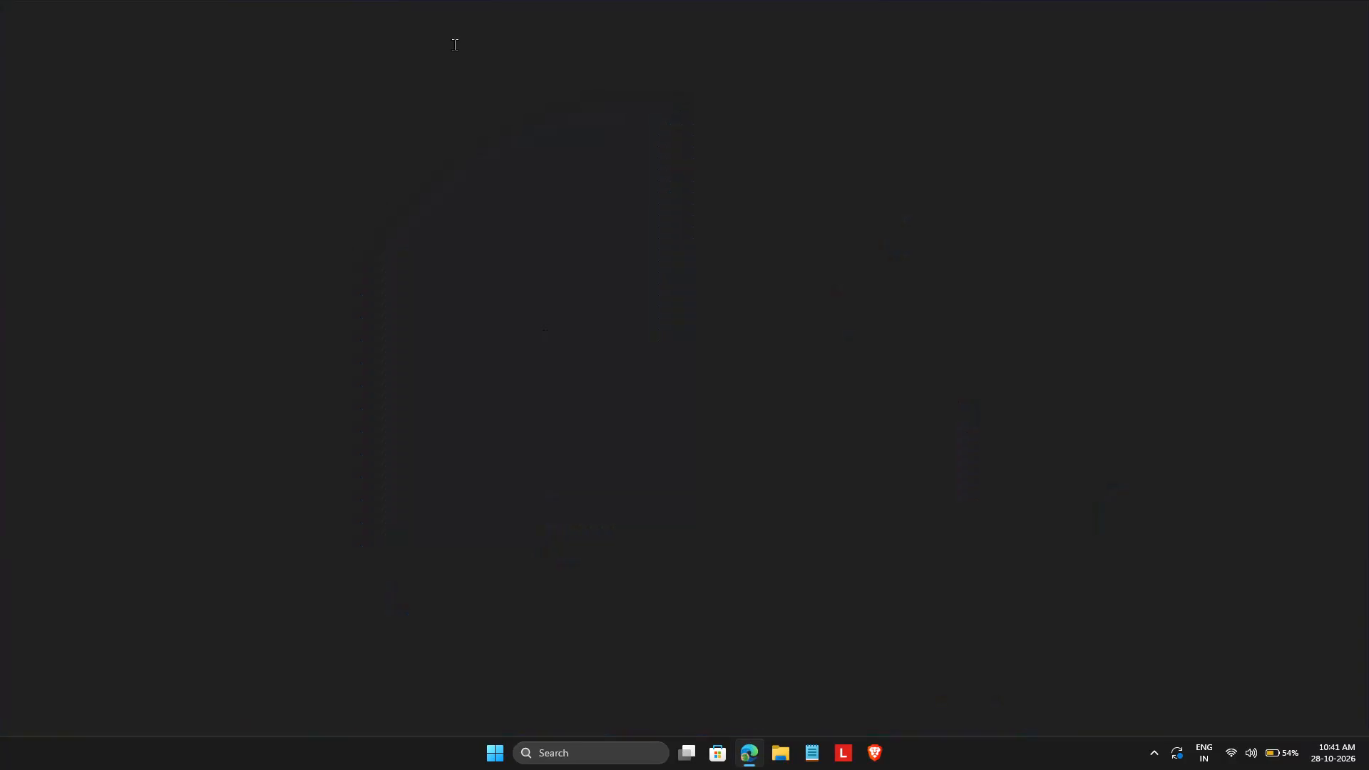
# Enter a web search query beginning with "sign in a" in the new browser window.
pyautogui.write('s')
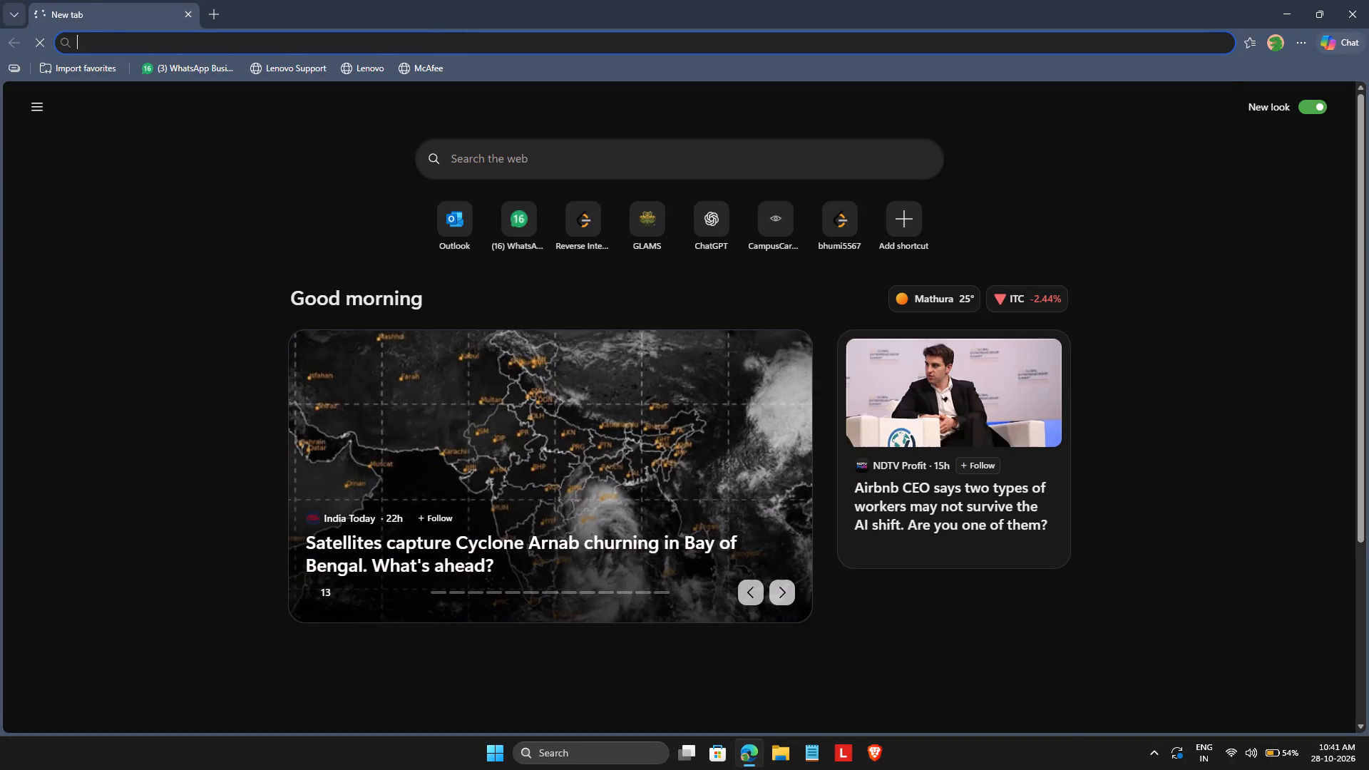
pyautogui.write('ign in a')
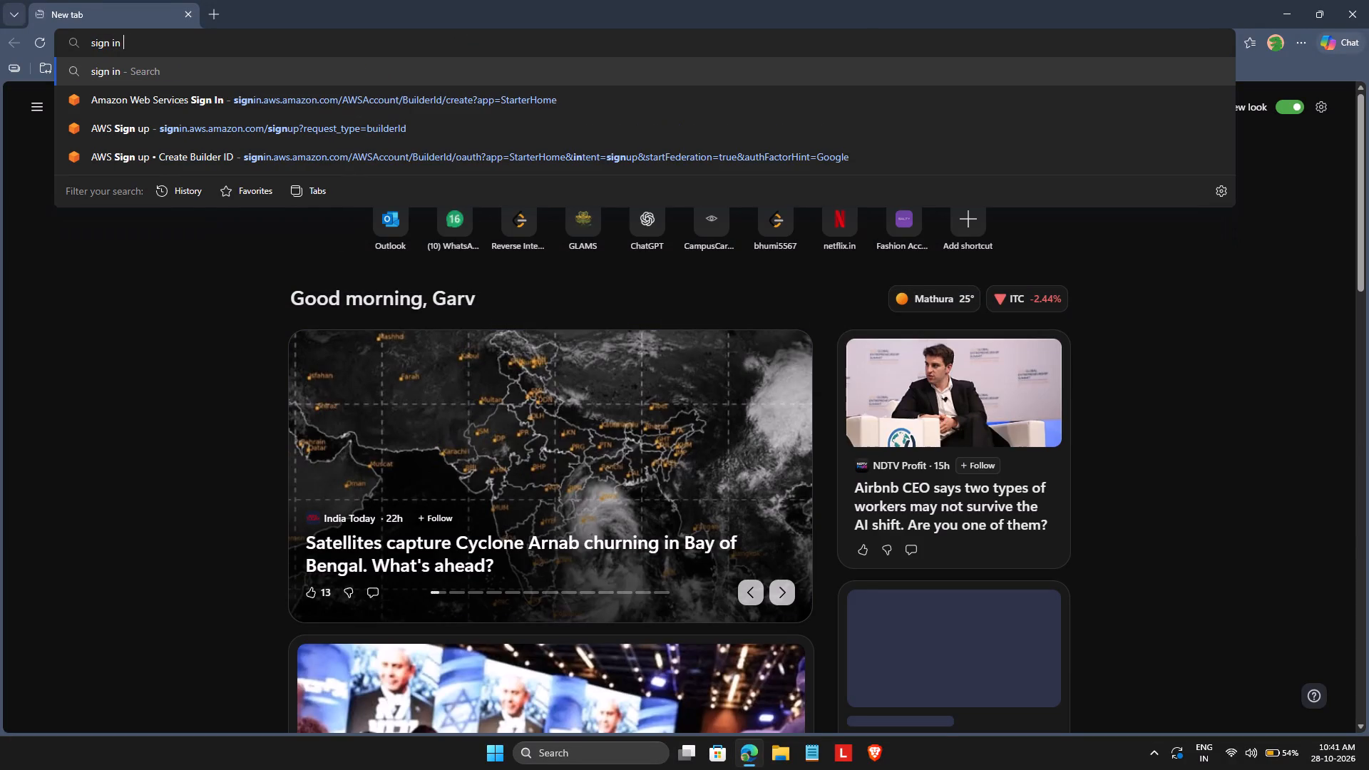
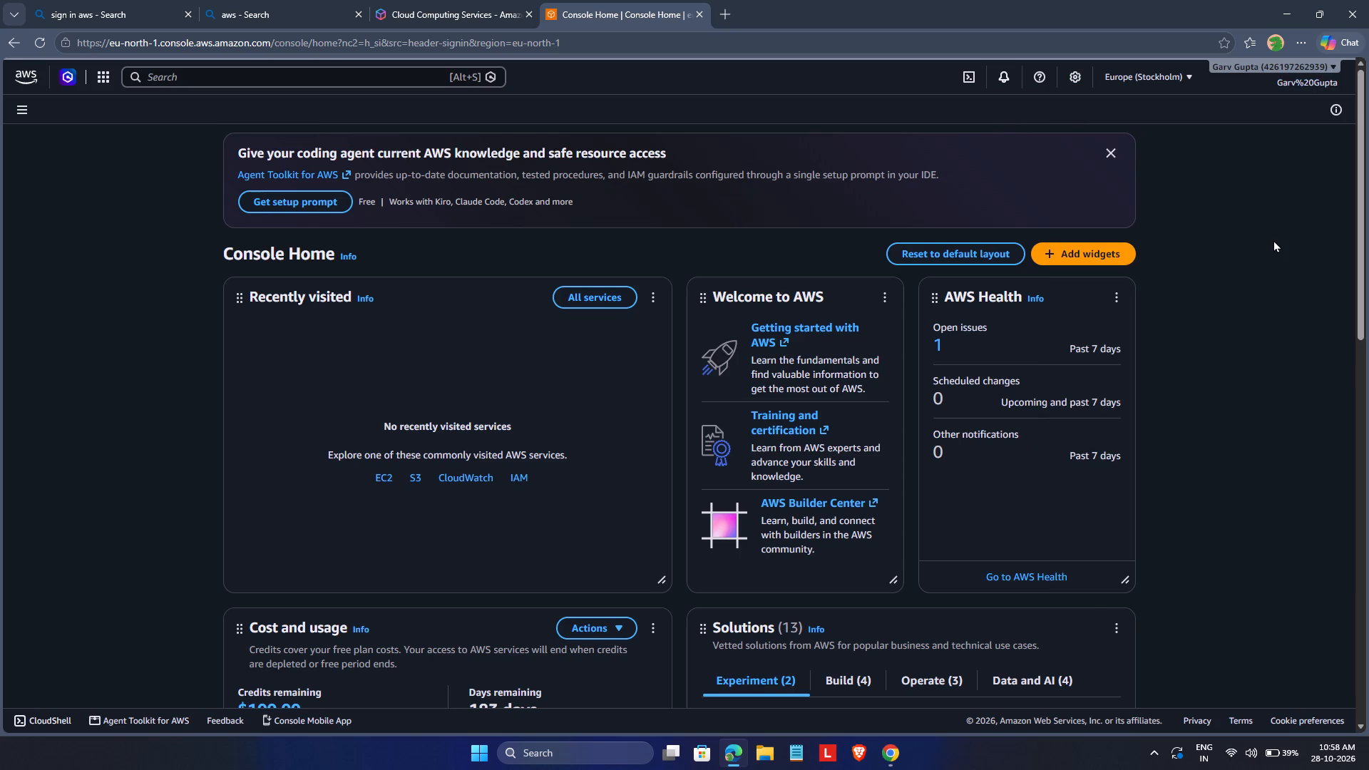
# Search the AWS console's services for "iam".
pyautogui.click(105, 76)
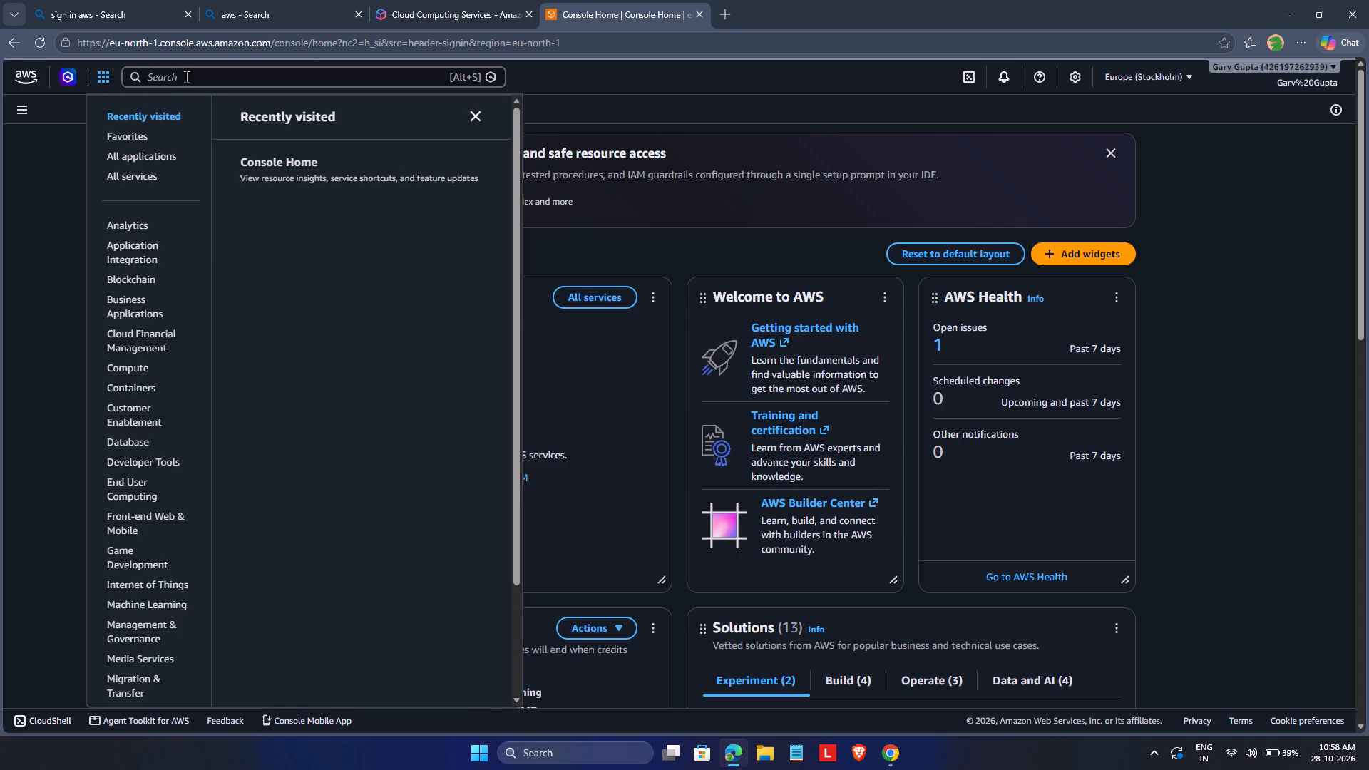
pyautogui.click(186, 76)
pyautogui.write('iam')
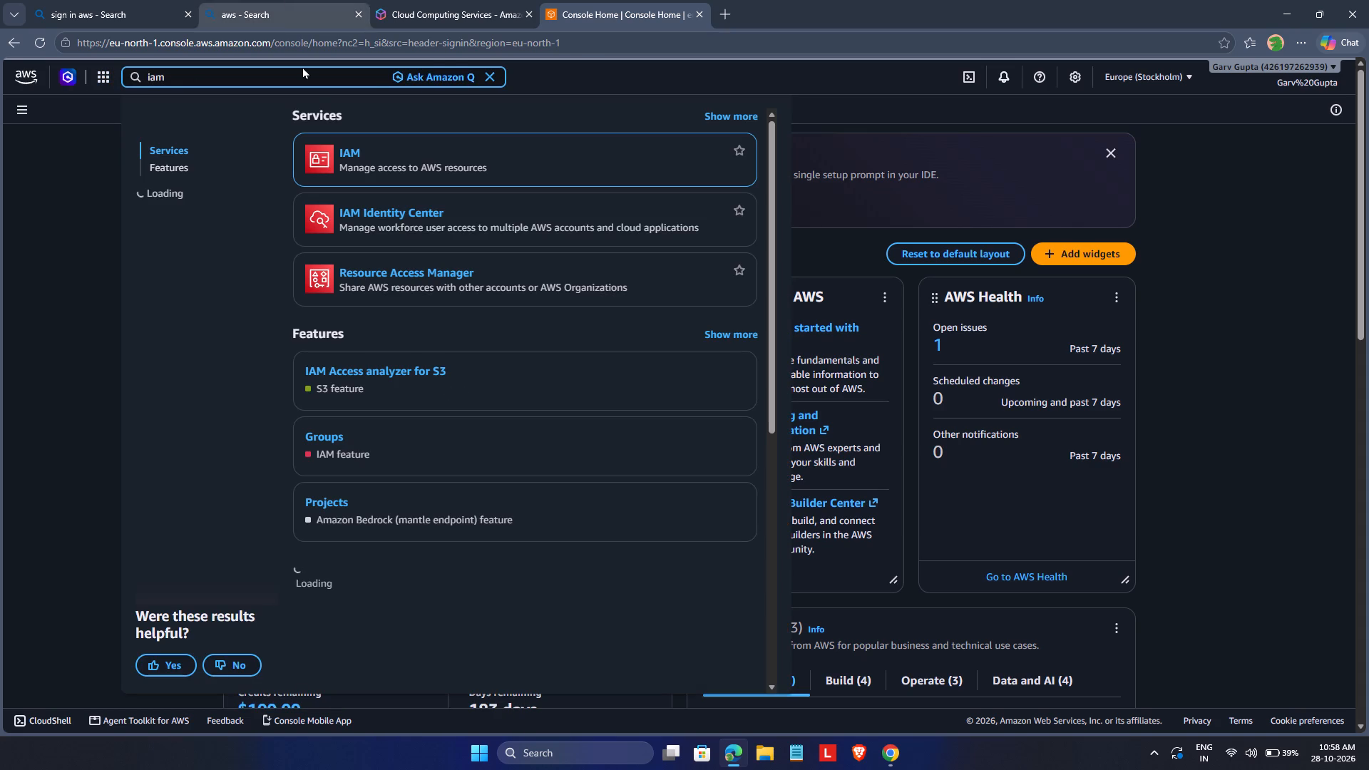
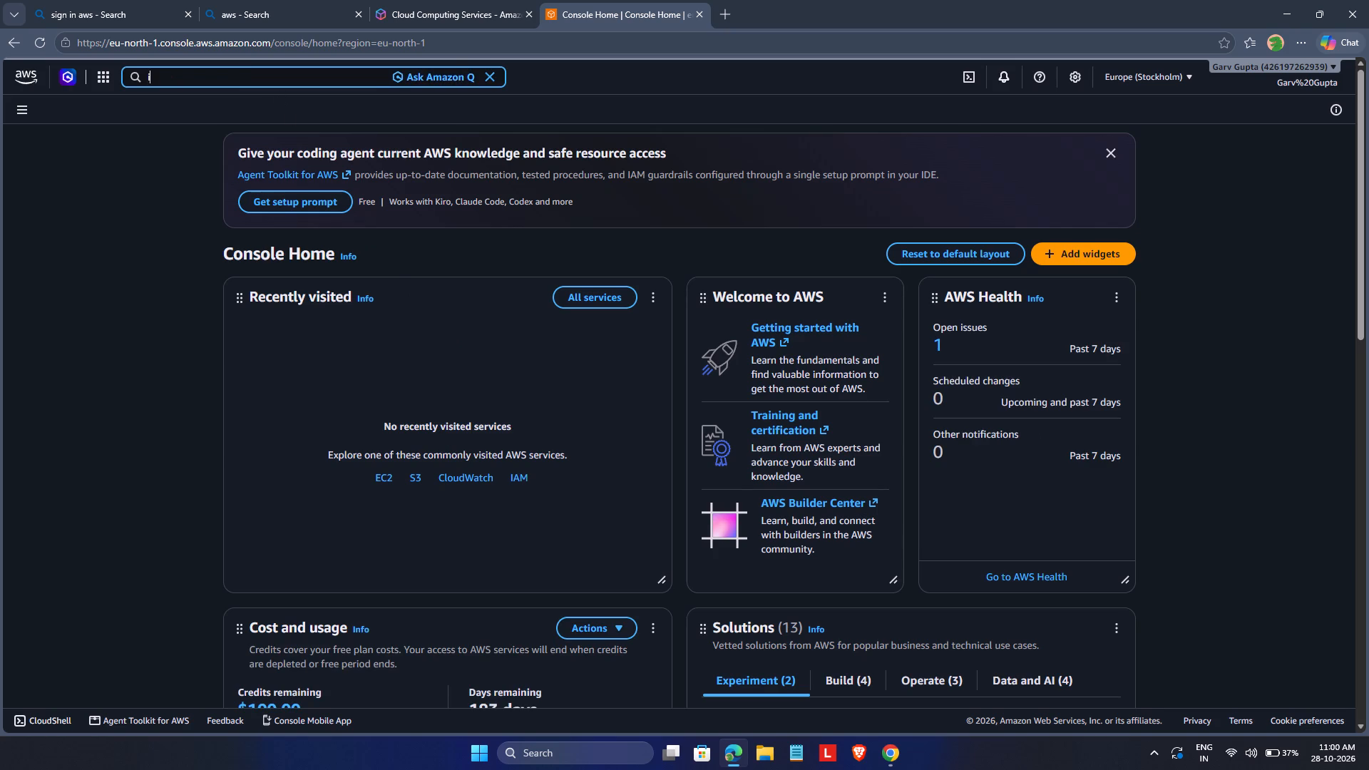
# Complete the console search query as "iam" to find the IAM service.
pyautogui.write('am')
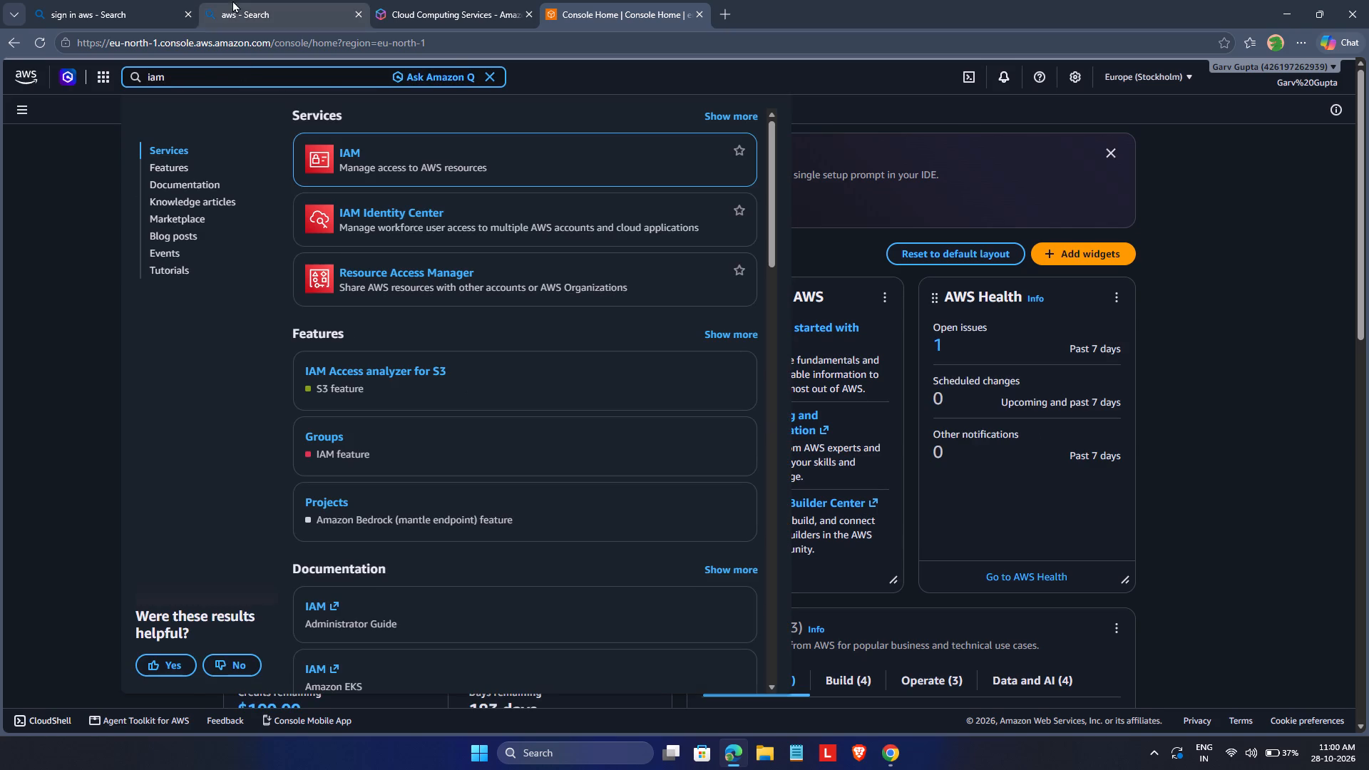
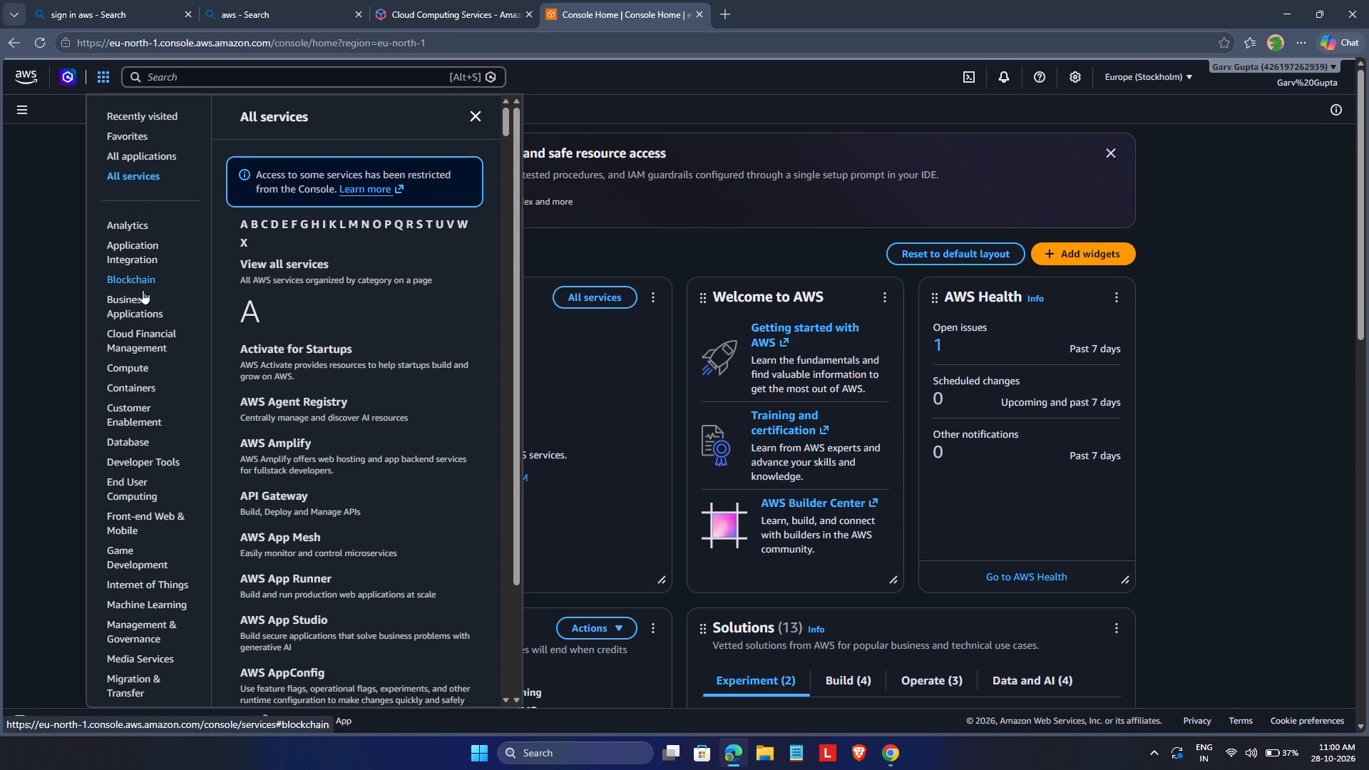
# Expand the Console Home side navigation and dismiss the services list.
pyautogui.scroll(-6, 160, 399)
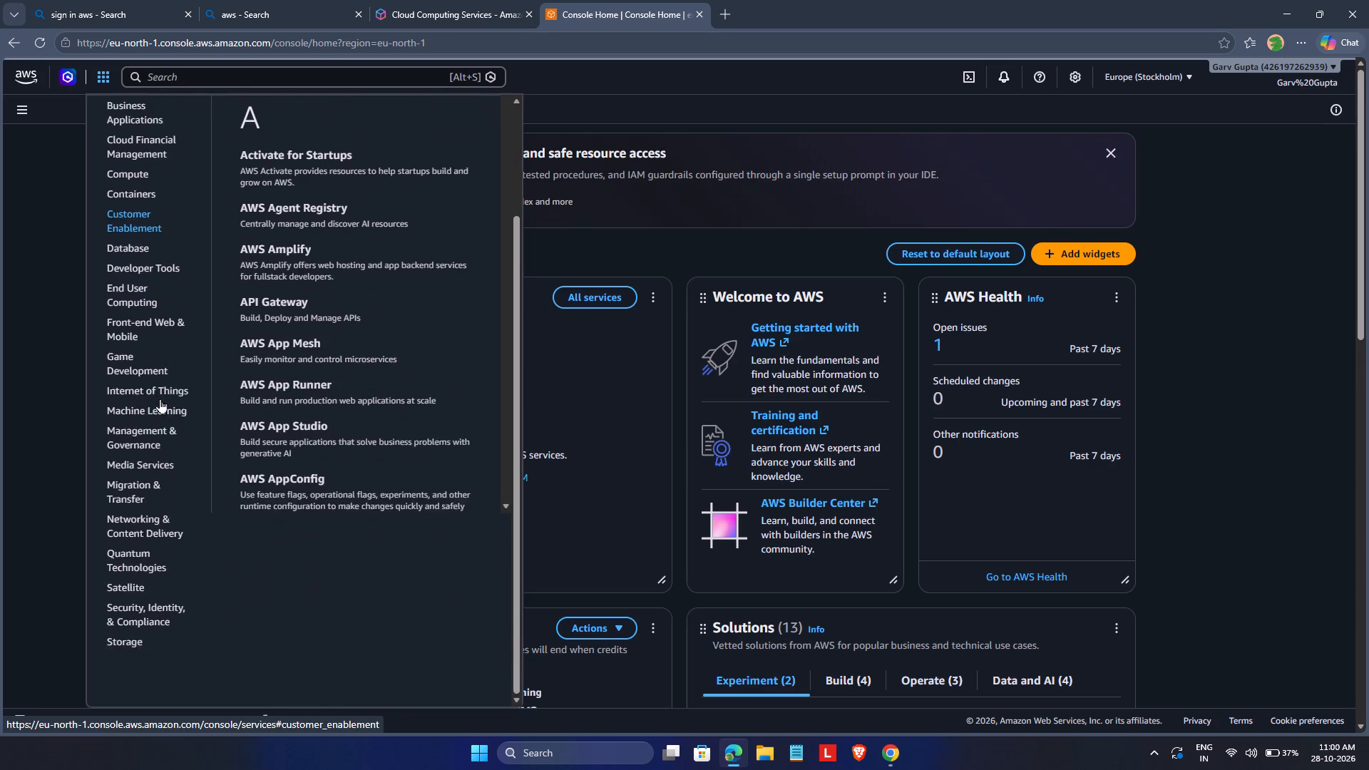
pyautogui.scroll(6, 160, 399)
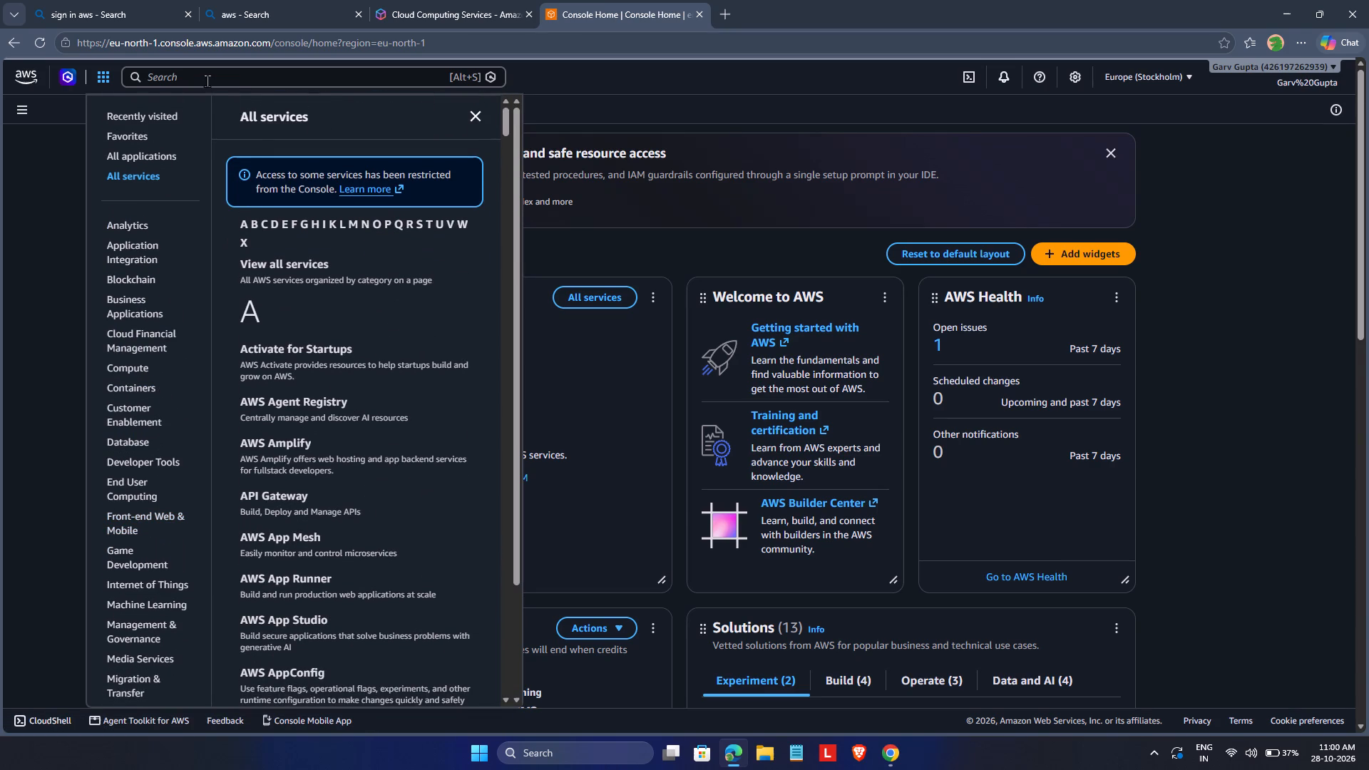
pyautogui.click(21, 110)
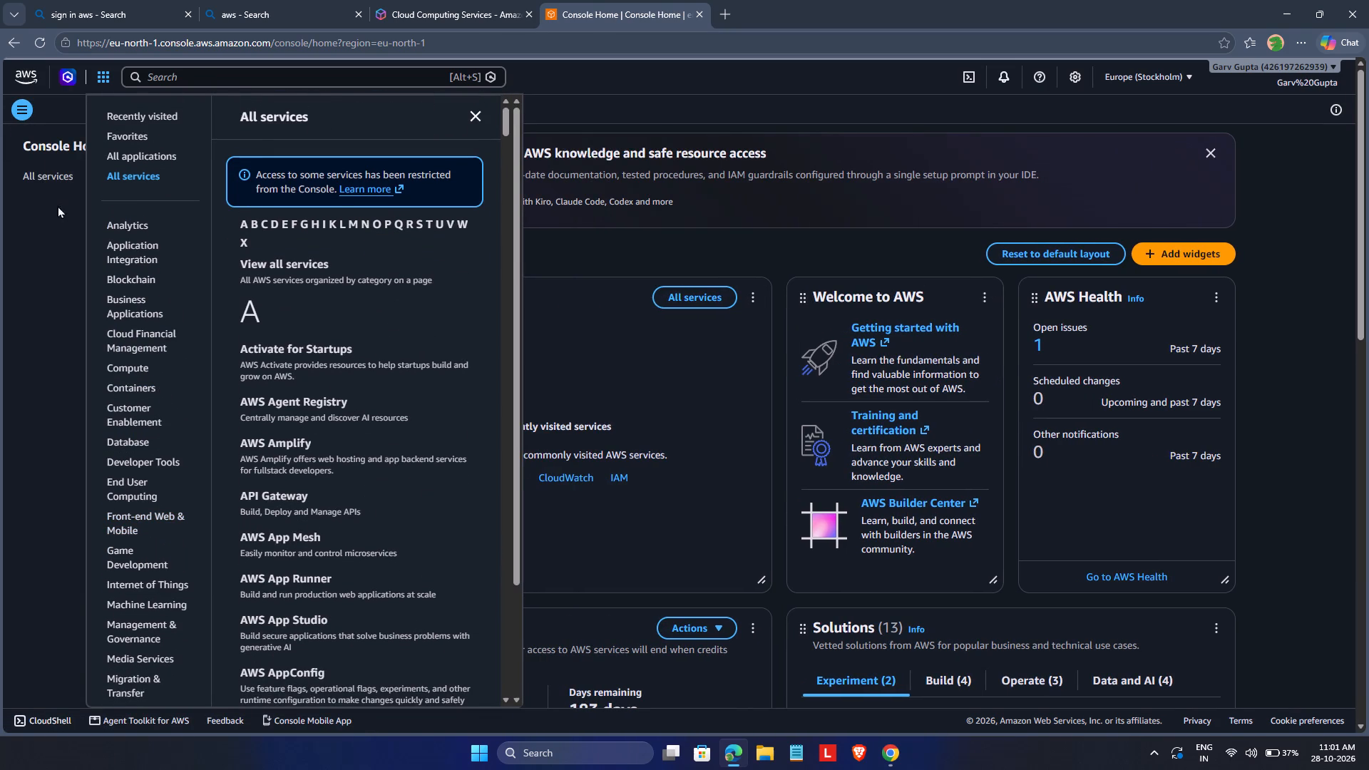
pyautogui.click(53, 211)
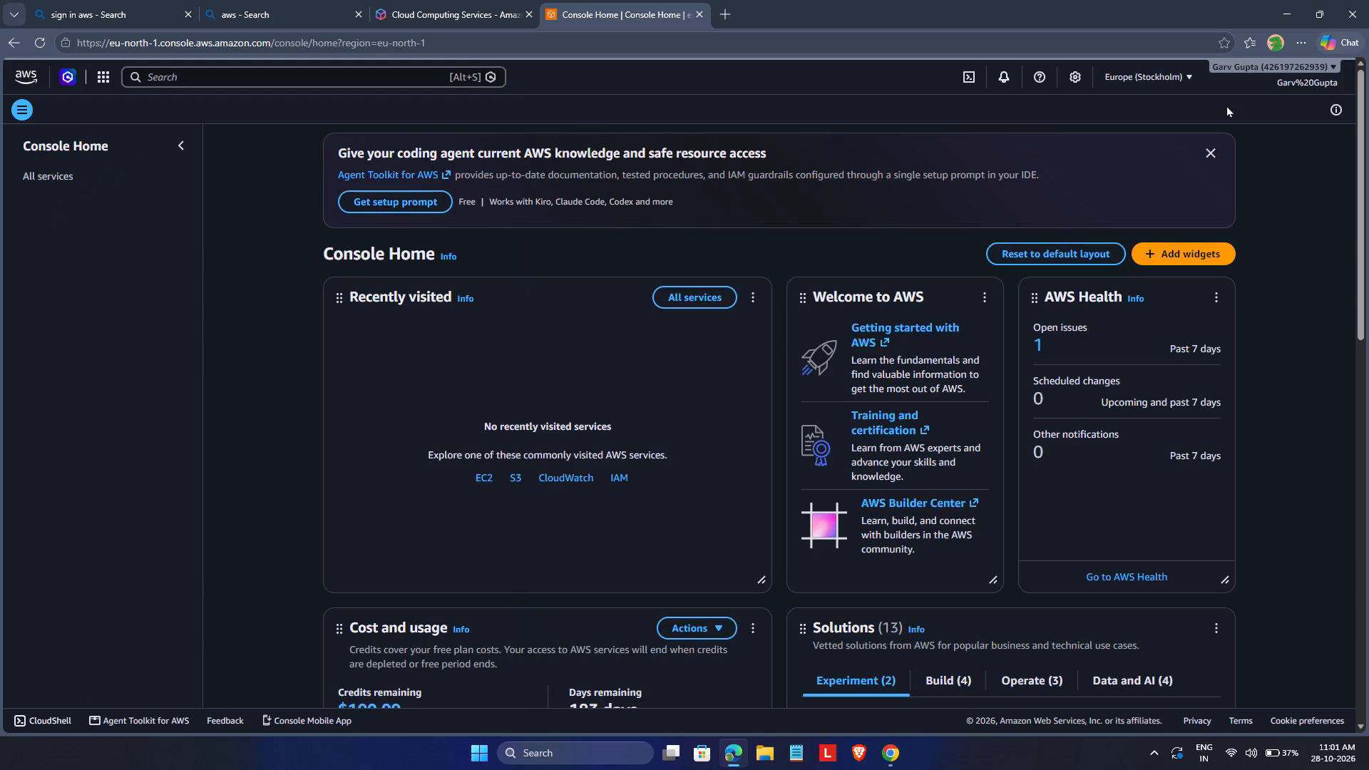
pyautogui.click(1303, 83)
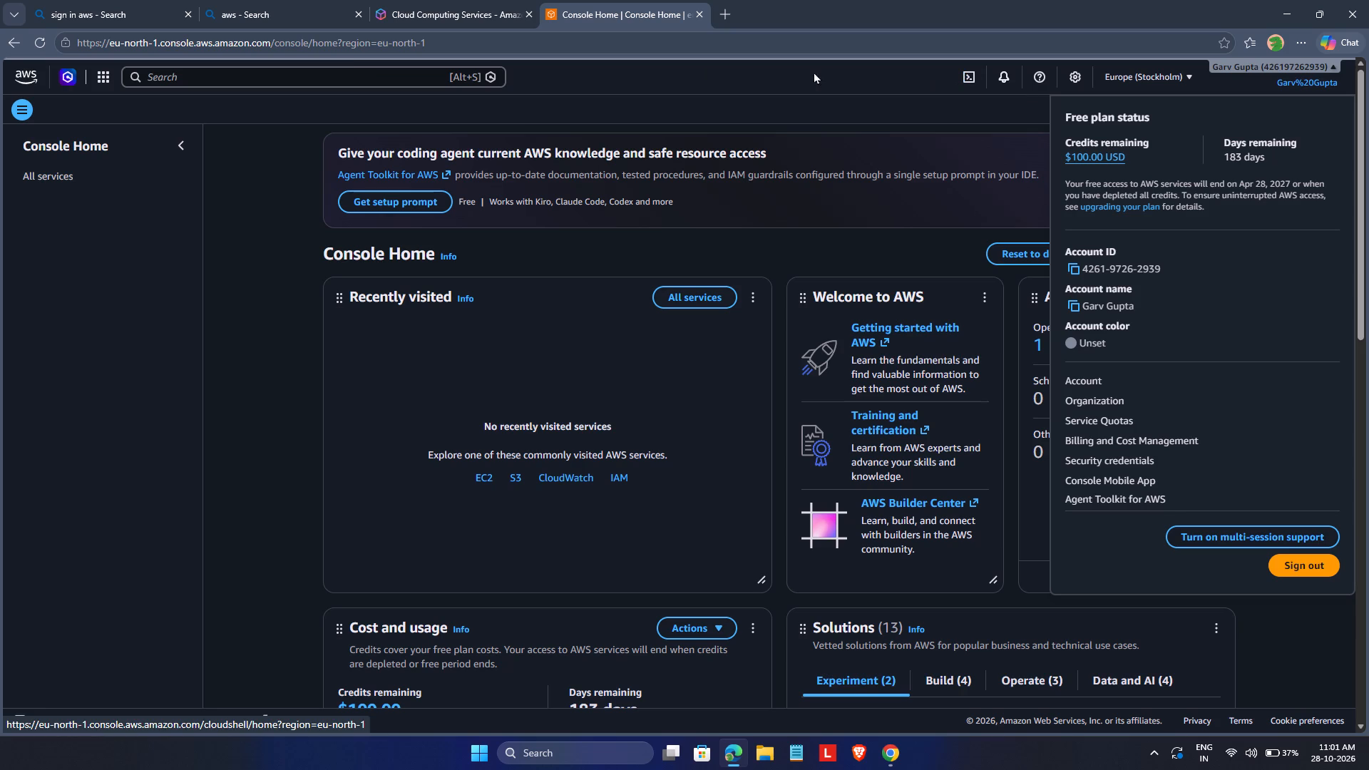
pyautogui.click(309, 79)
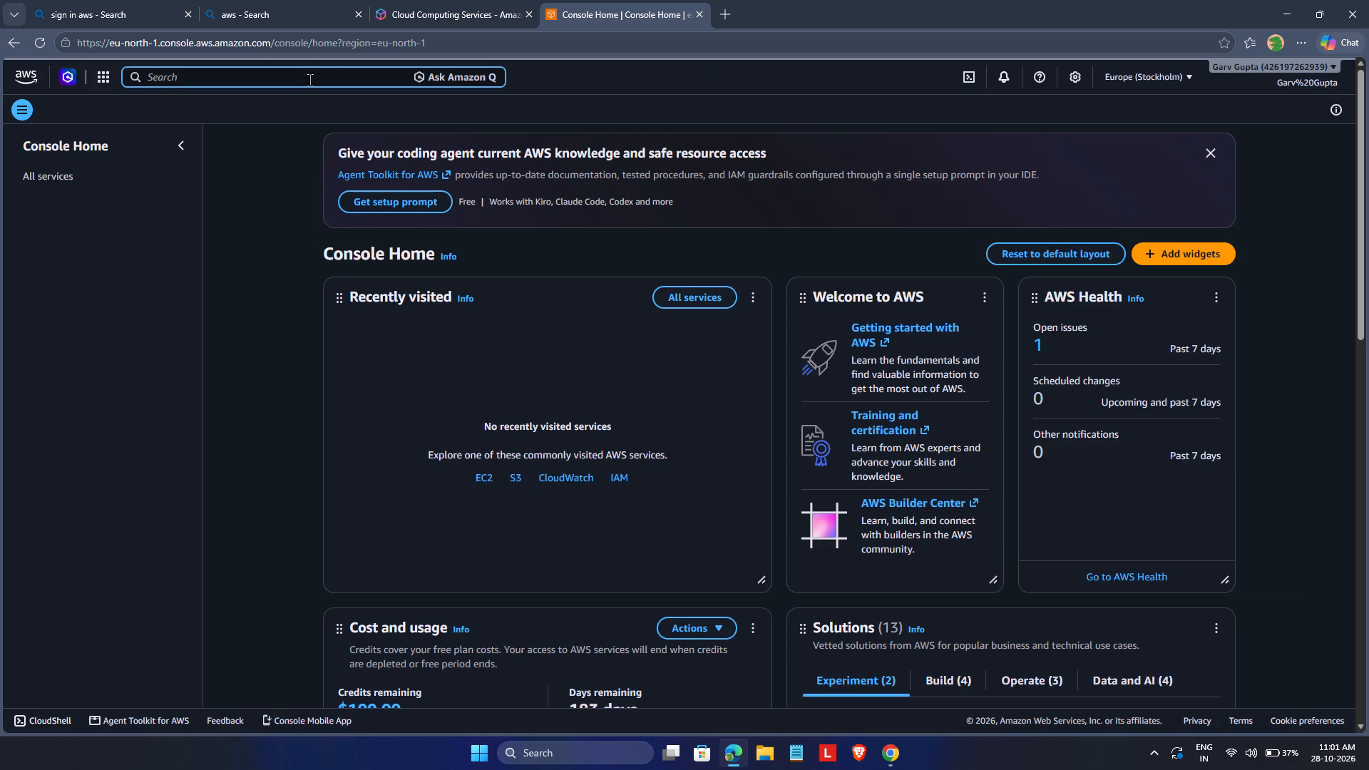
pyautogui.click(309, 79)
# Open the Amazon Q assistant beside the console page.
pyautogui.click(70, 76)
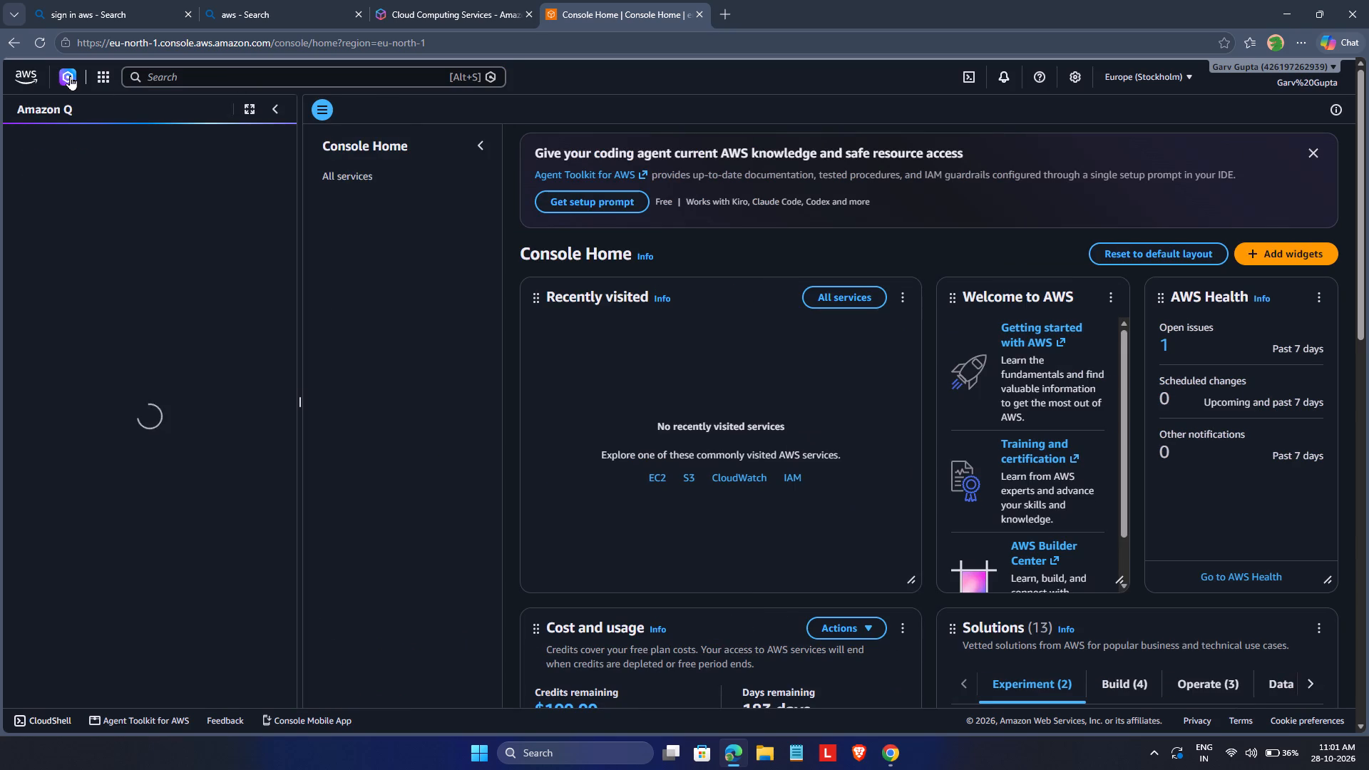
# Open the All services page and locate IAM under Security, Identity, & Compliance.
pyautogui.click(353, 173)
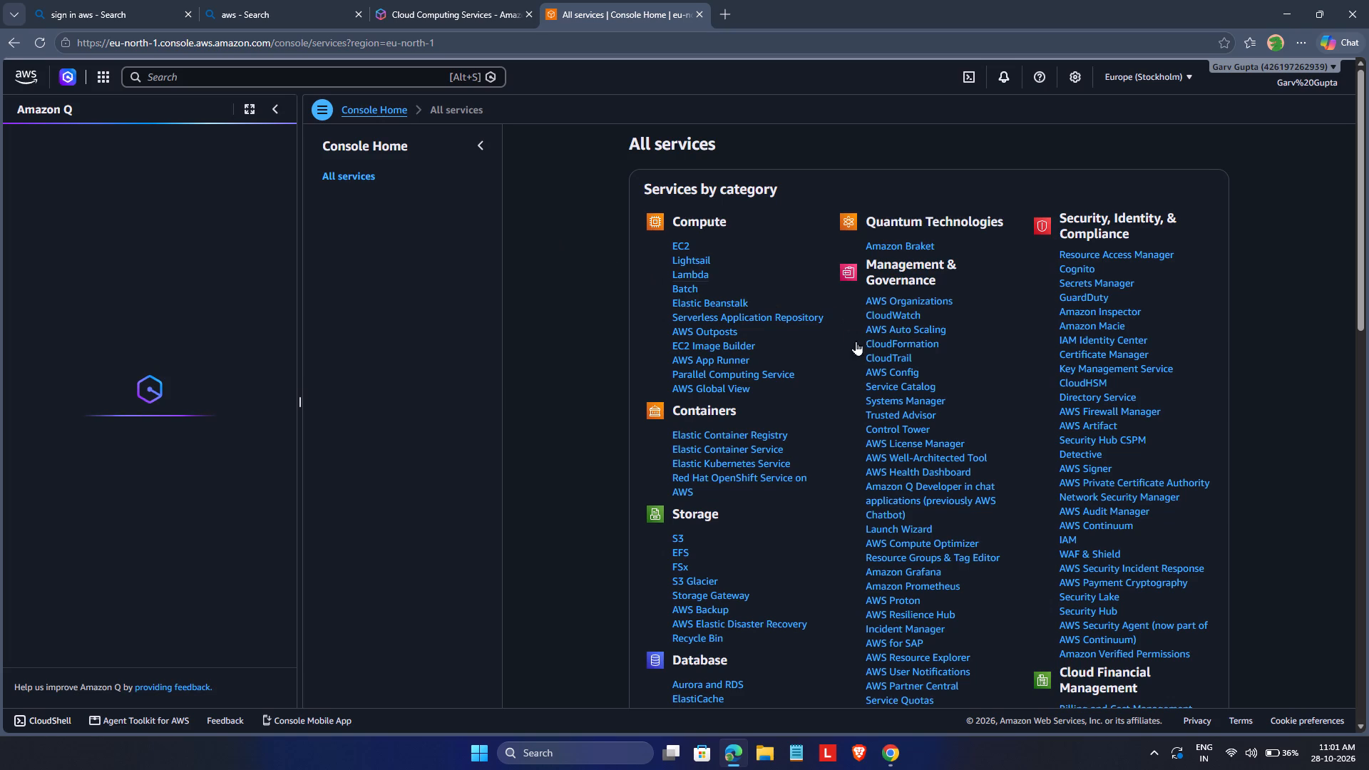
pyautogui.scroll(-2, 795, 498)
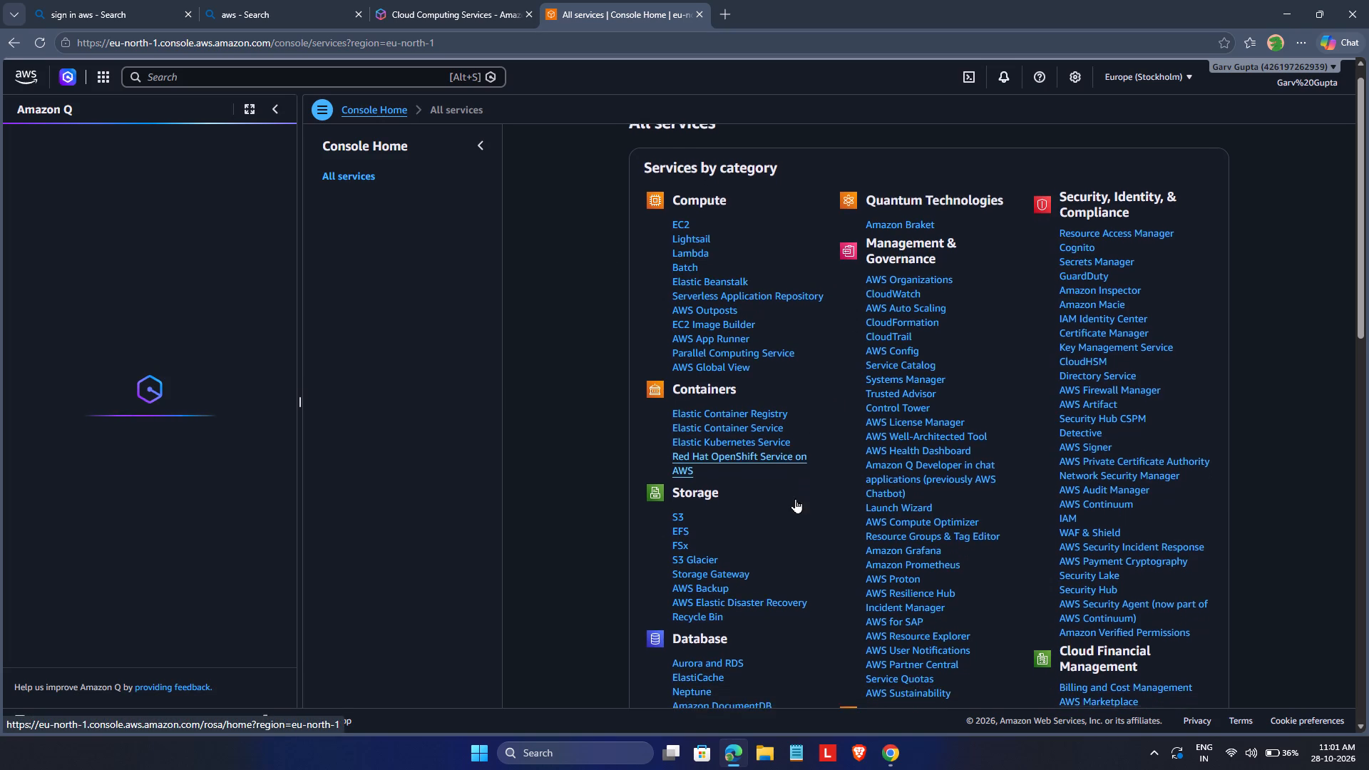
pyautogui.scroll(-4, 795, 498)
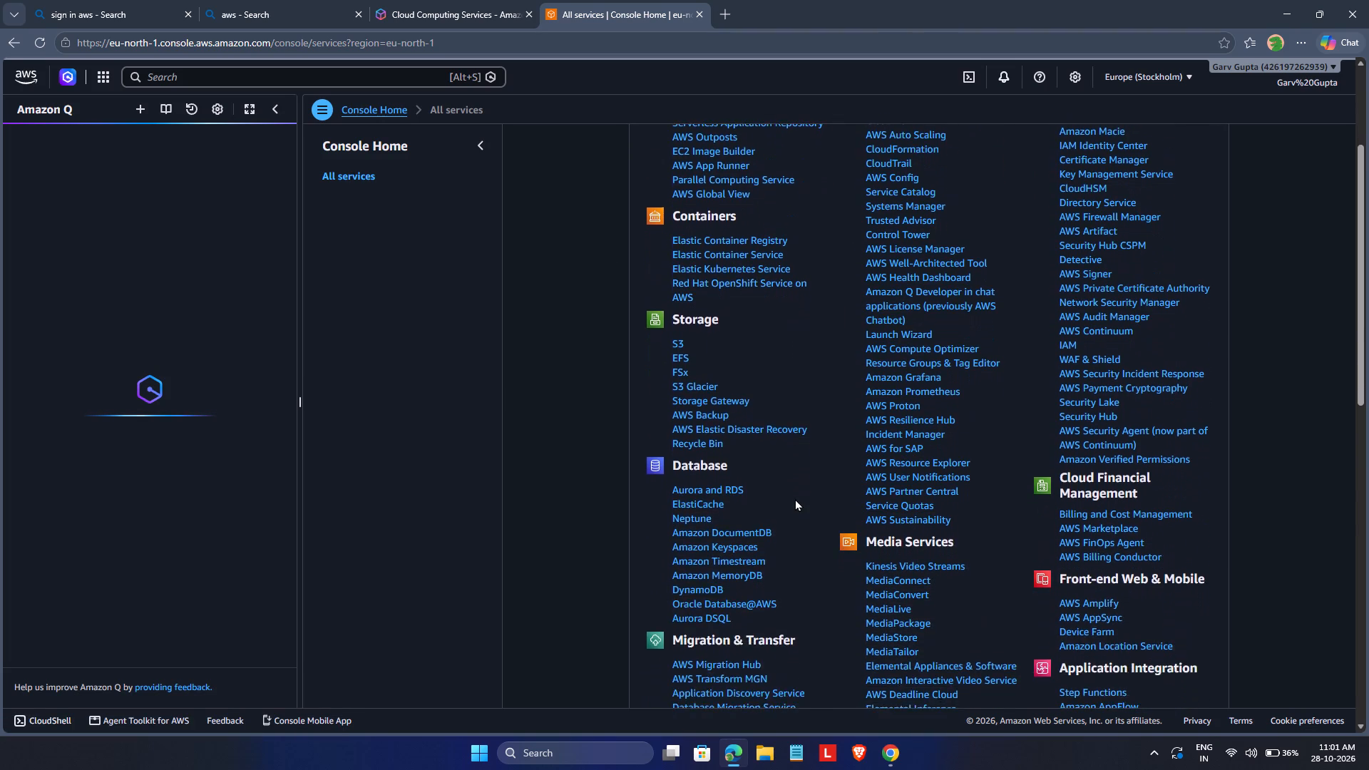
pyautogui.scroll(-2, 795, 498)
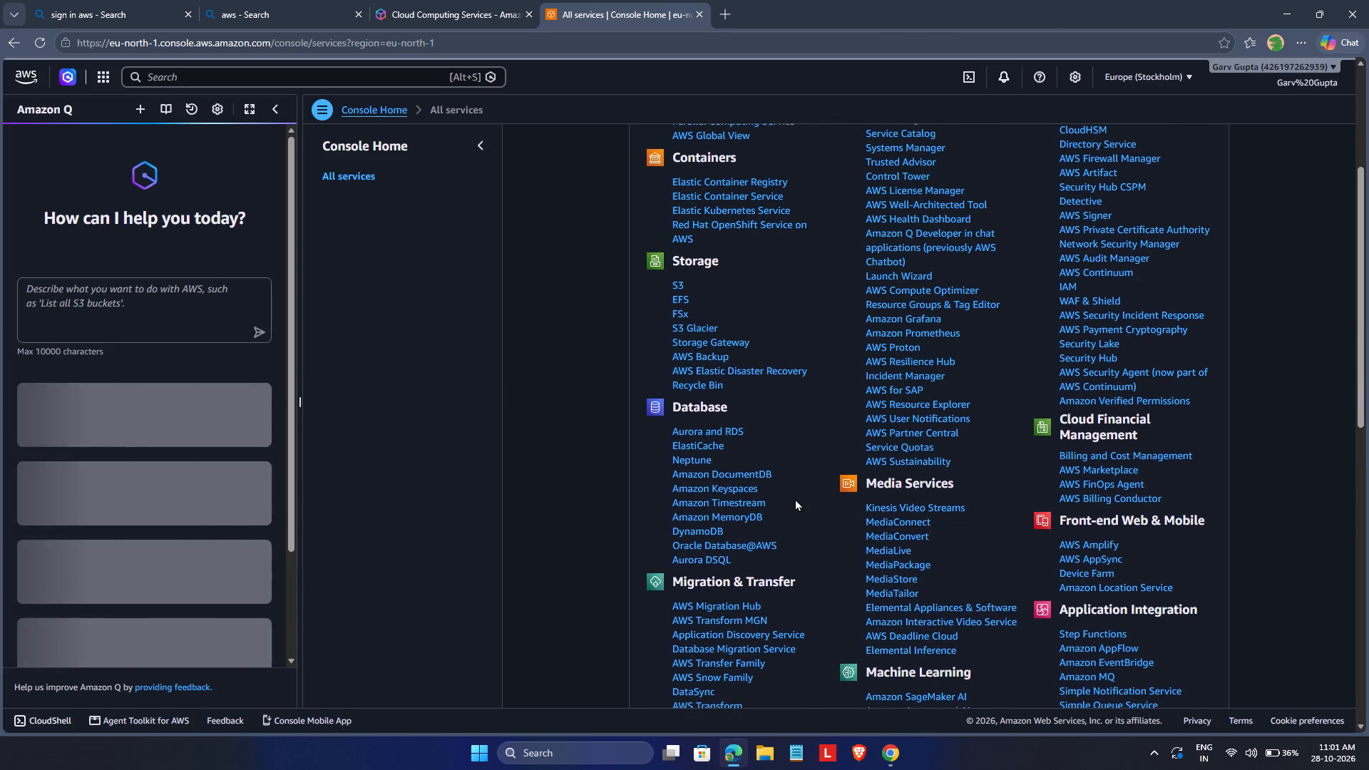
pyautogui.scroll(-1, 795, 498)
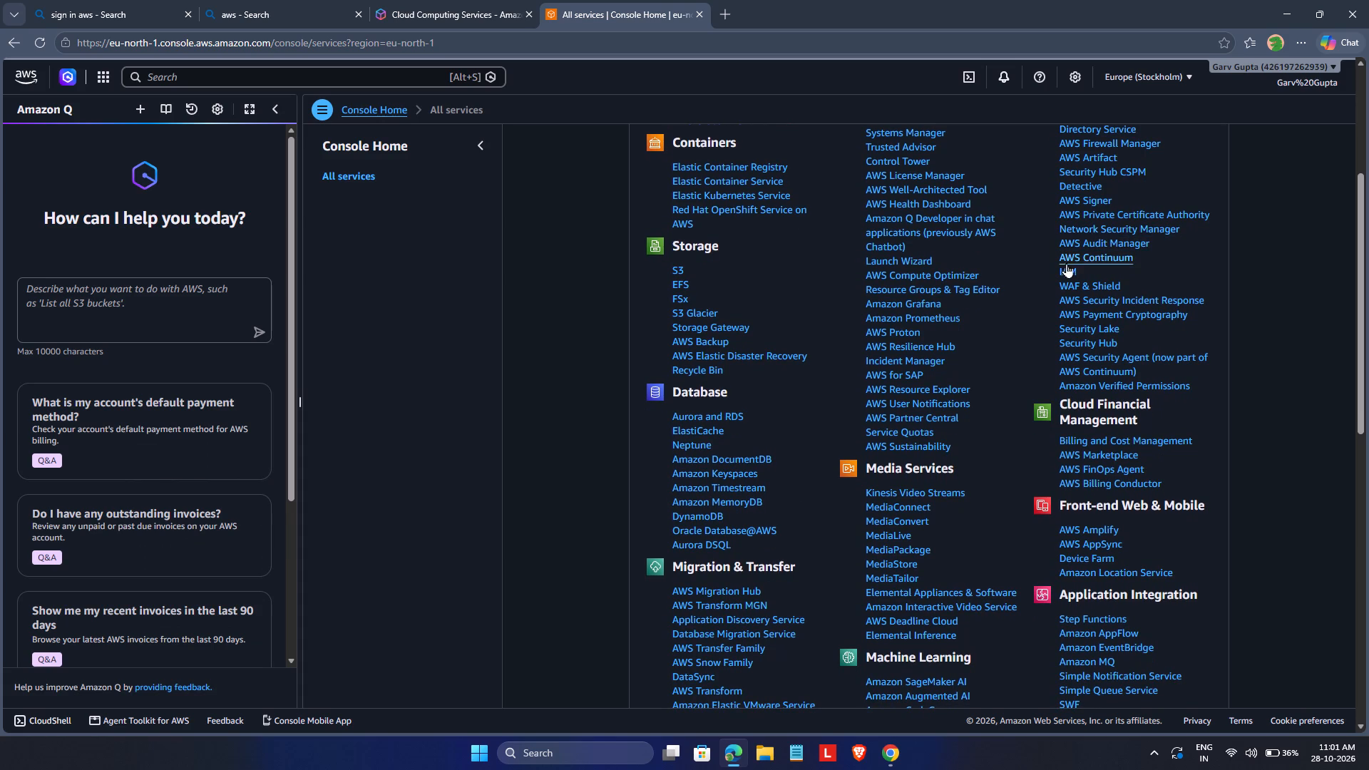
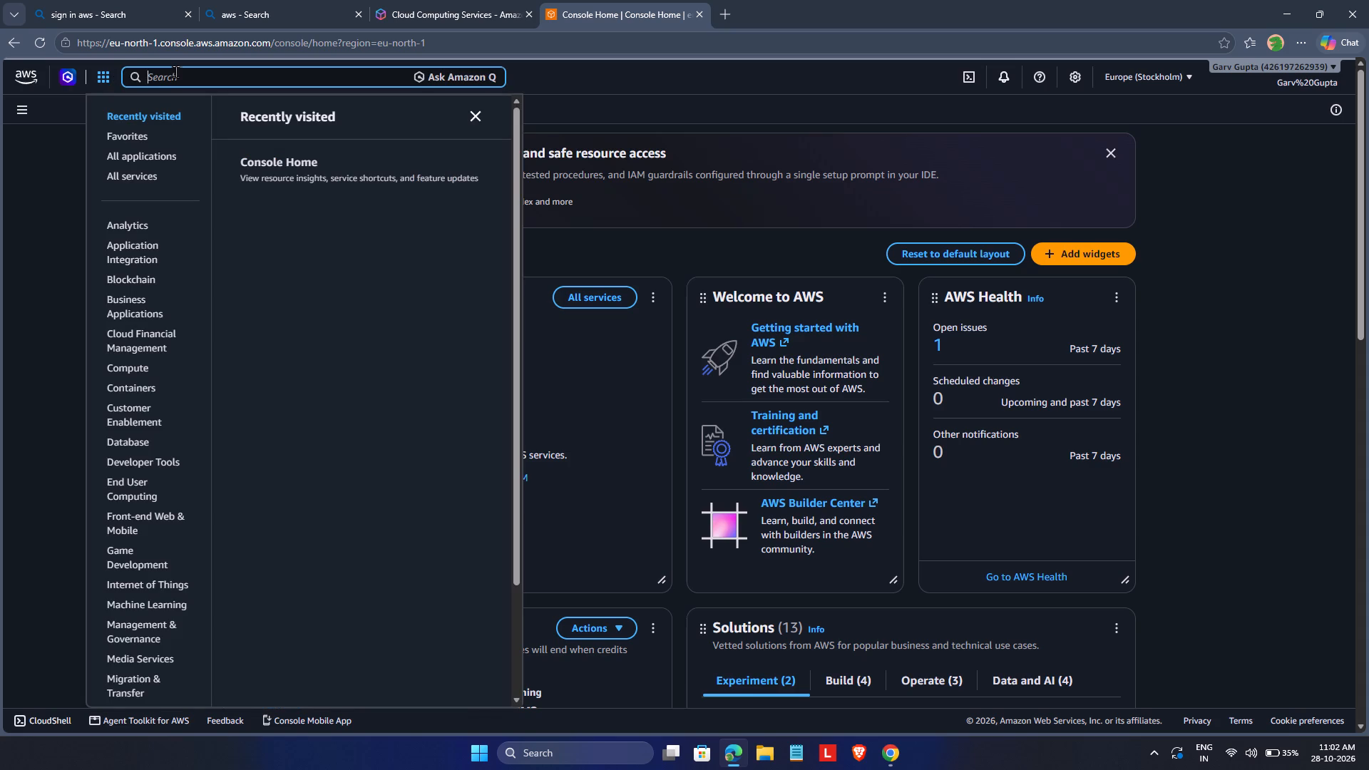
# Dismiss the services list and look through the Console Home widgets down to the announcements and Trusted Advisor.
pyautogui.click(175, 71)
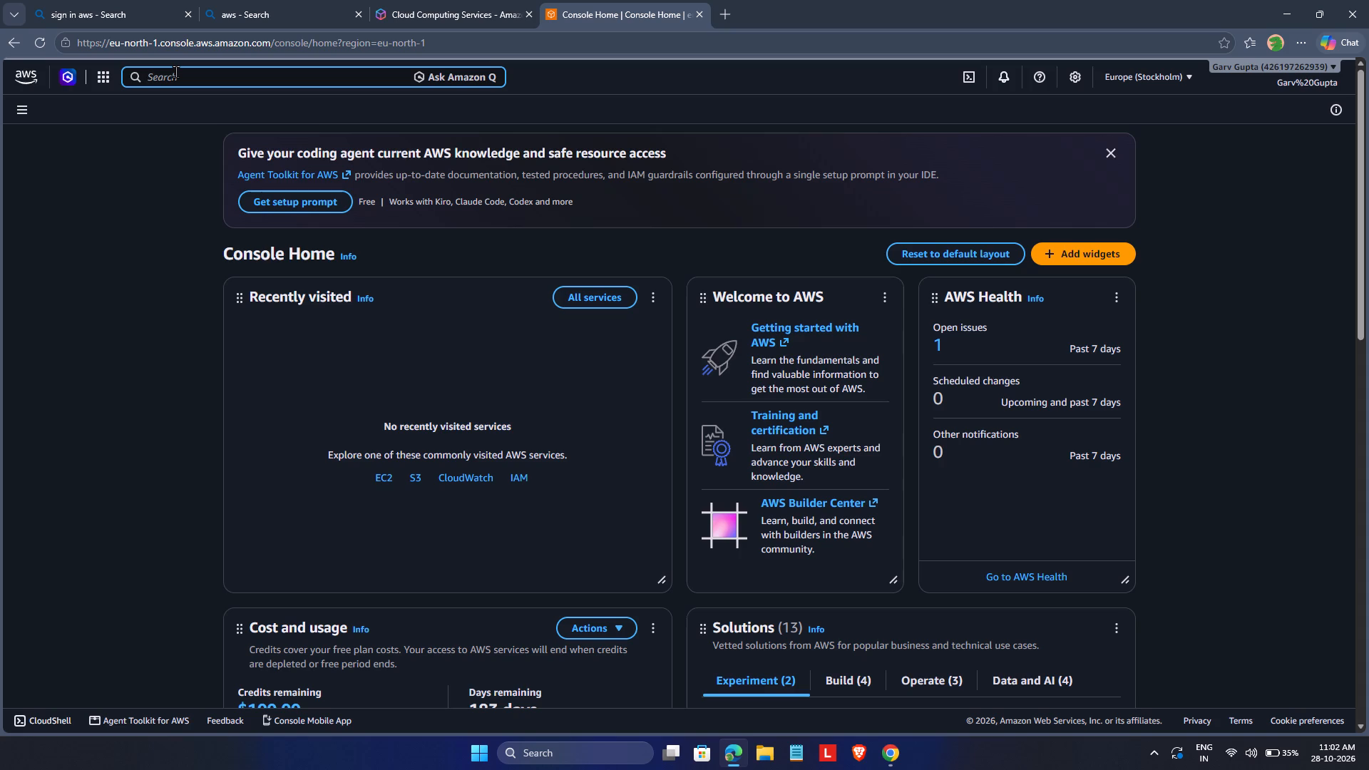
pyautogui.scroll(-9, 272, 304)
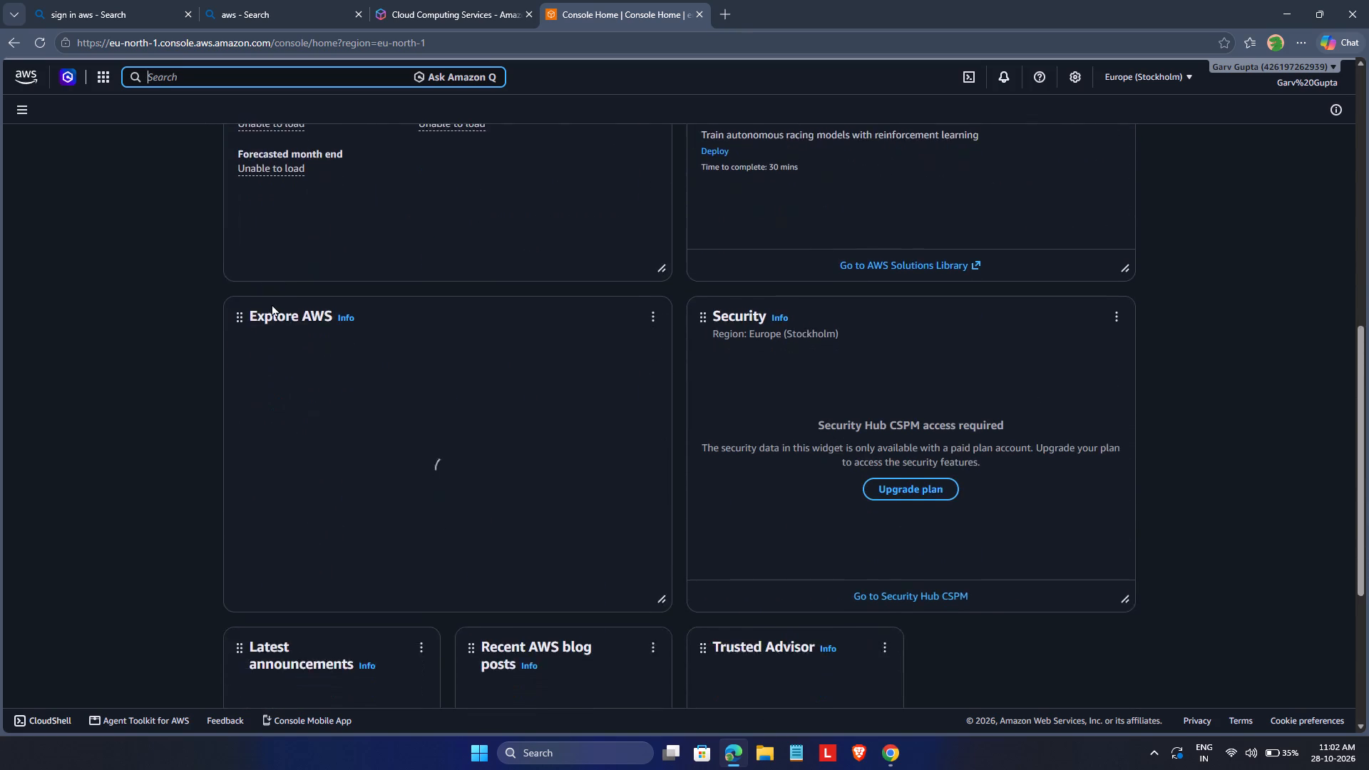
pyautogui.scroll(-3, 272, 304)
pyautogui.scroll(11, 272, 304)
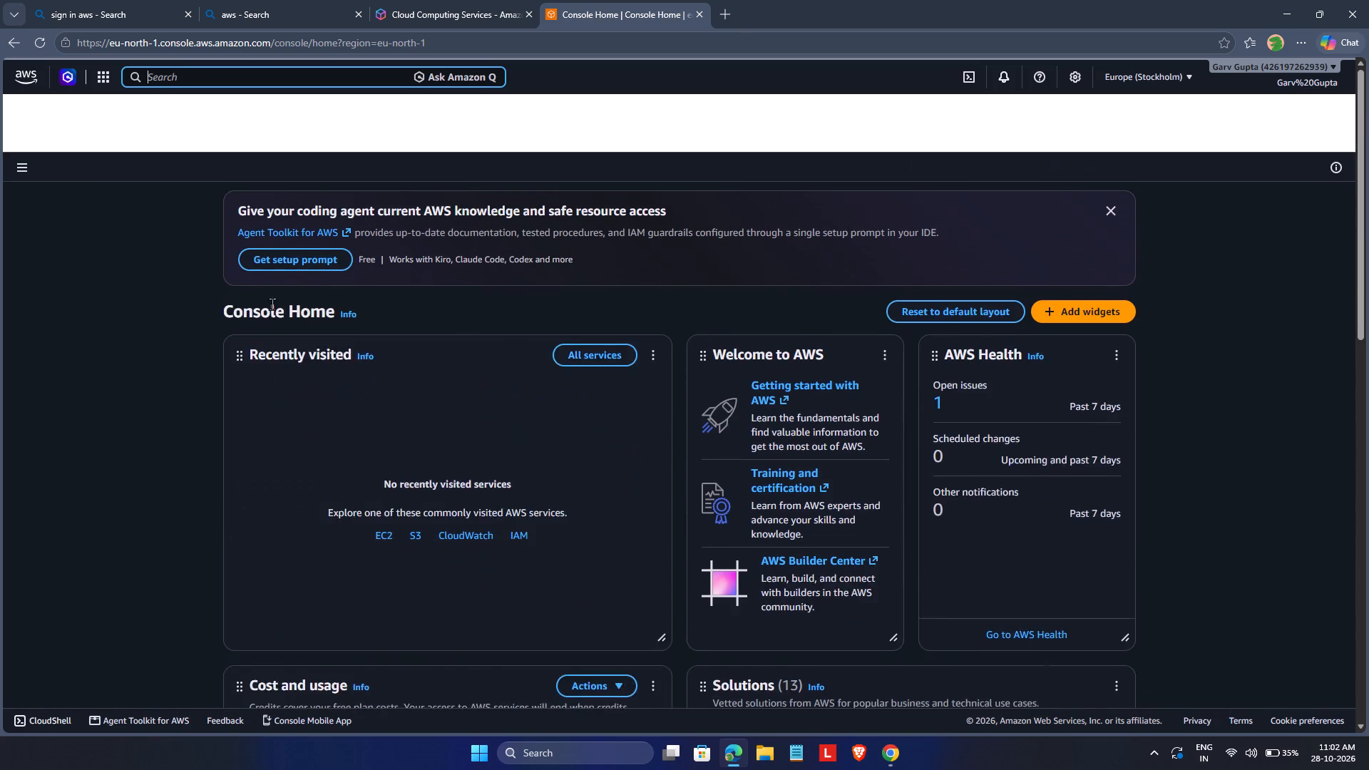
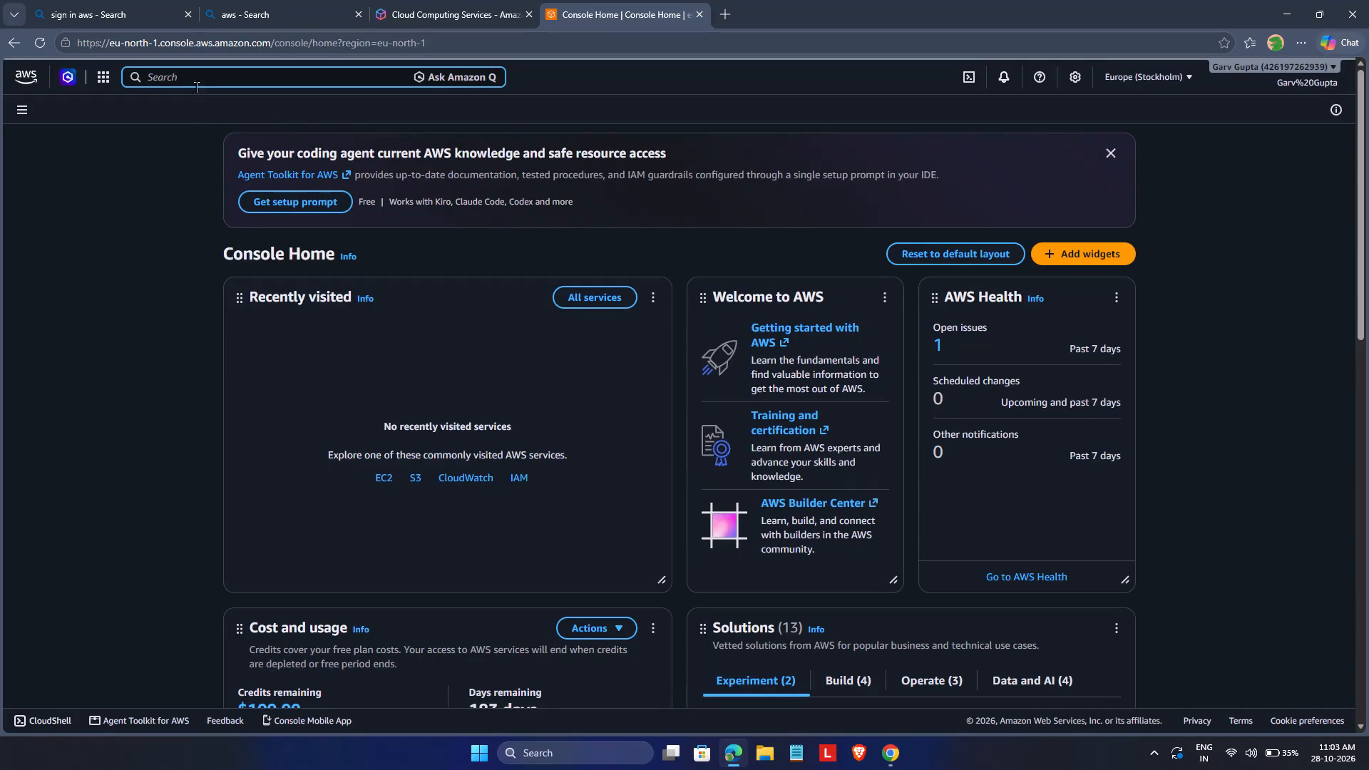
# Search the AWS console for the "iam" service.
pyautogui.click(194, 77)
pyautogui.write('iam')
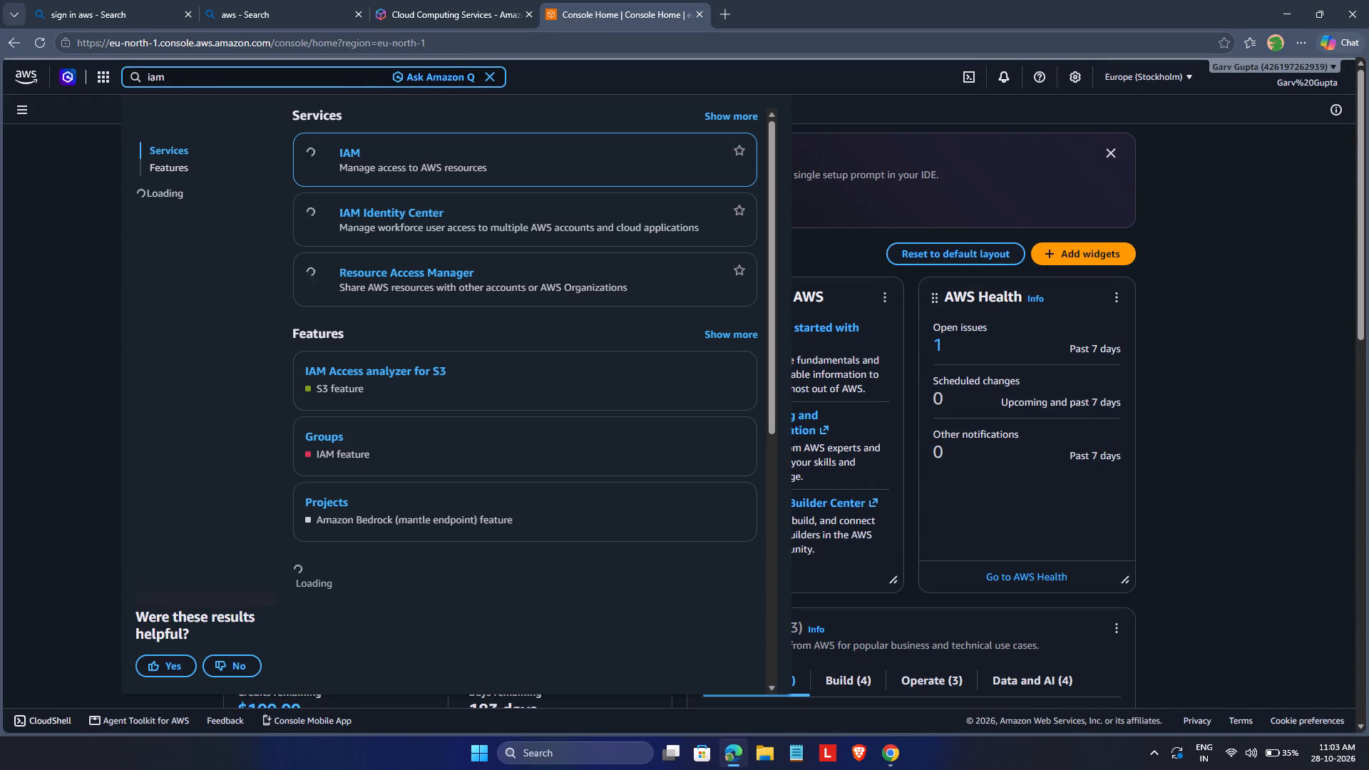
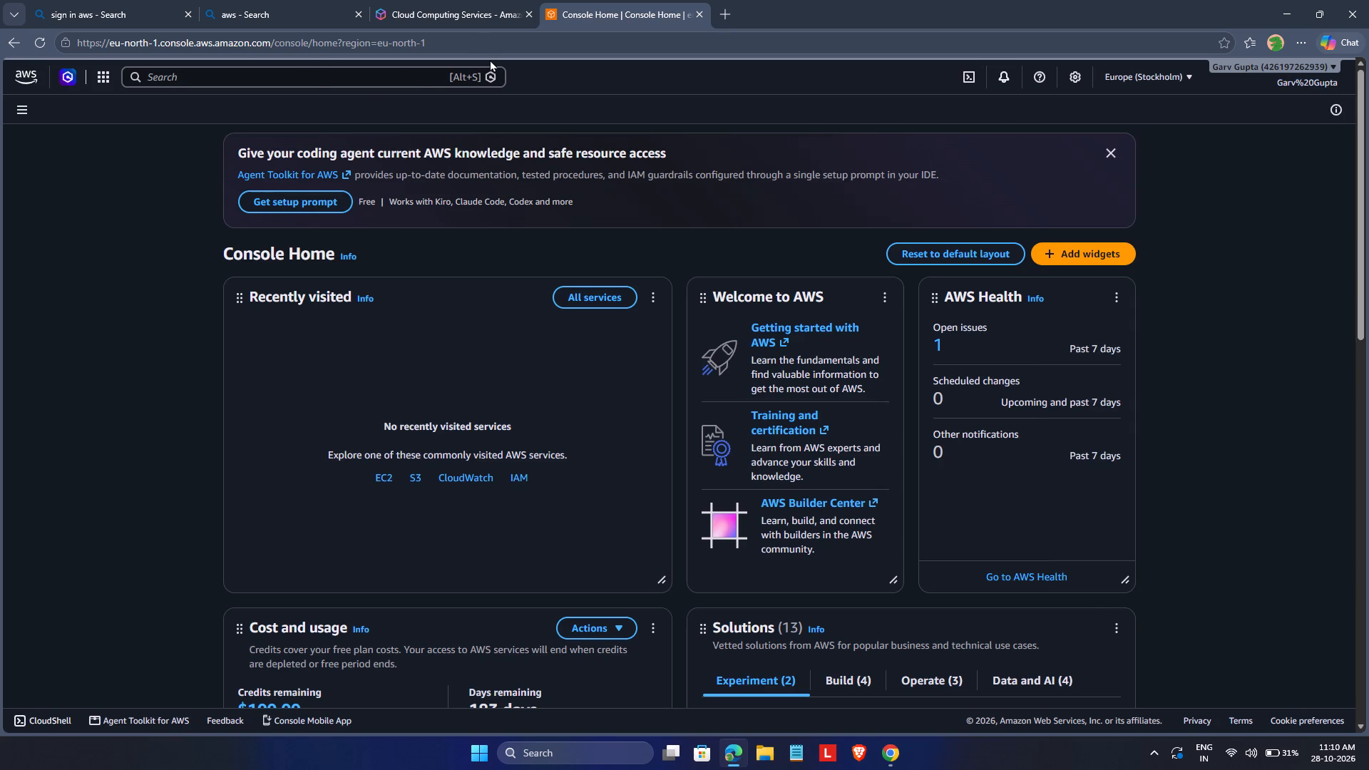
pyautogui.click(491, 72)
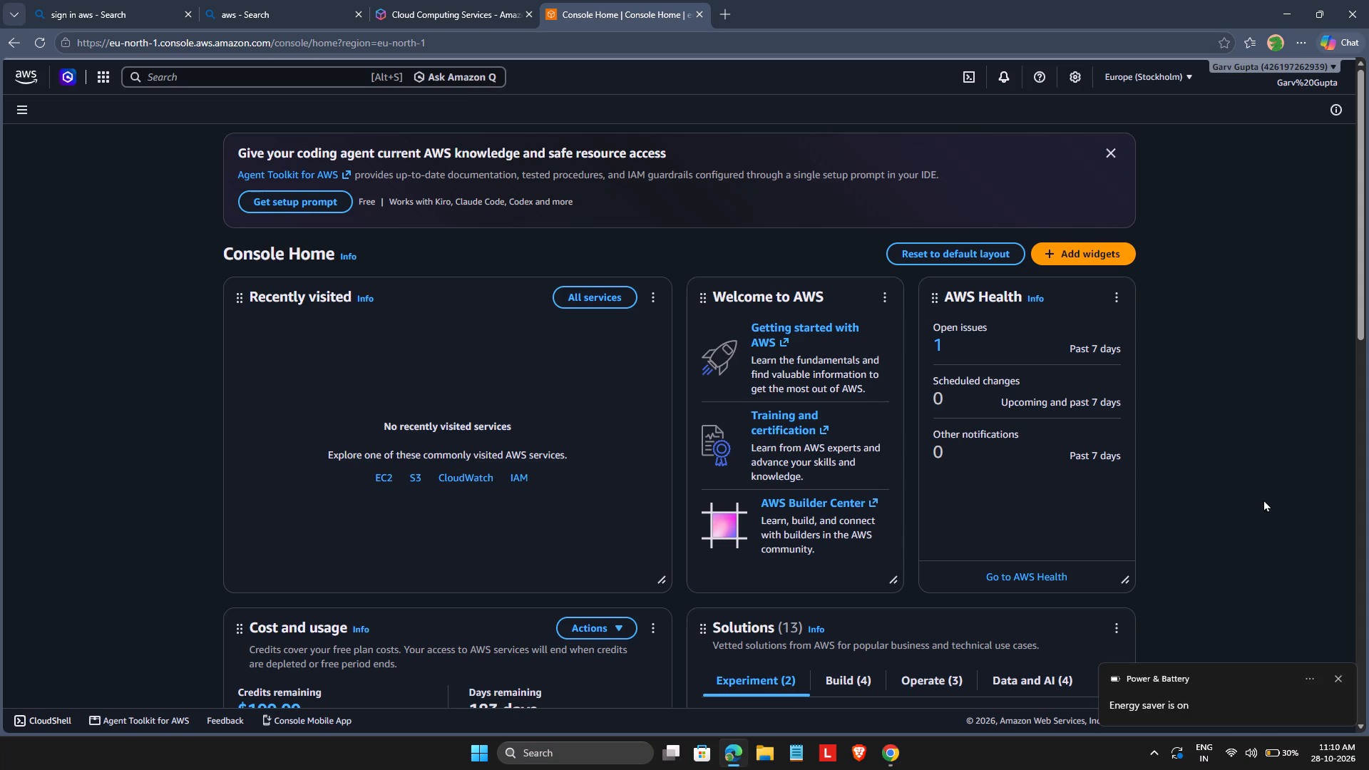
# Dismiss the Power & Battery notification about energy saver.
pyautogui.click(1336, 679)
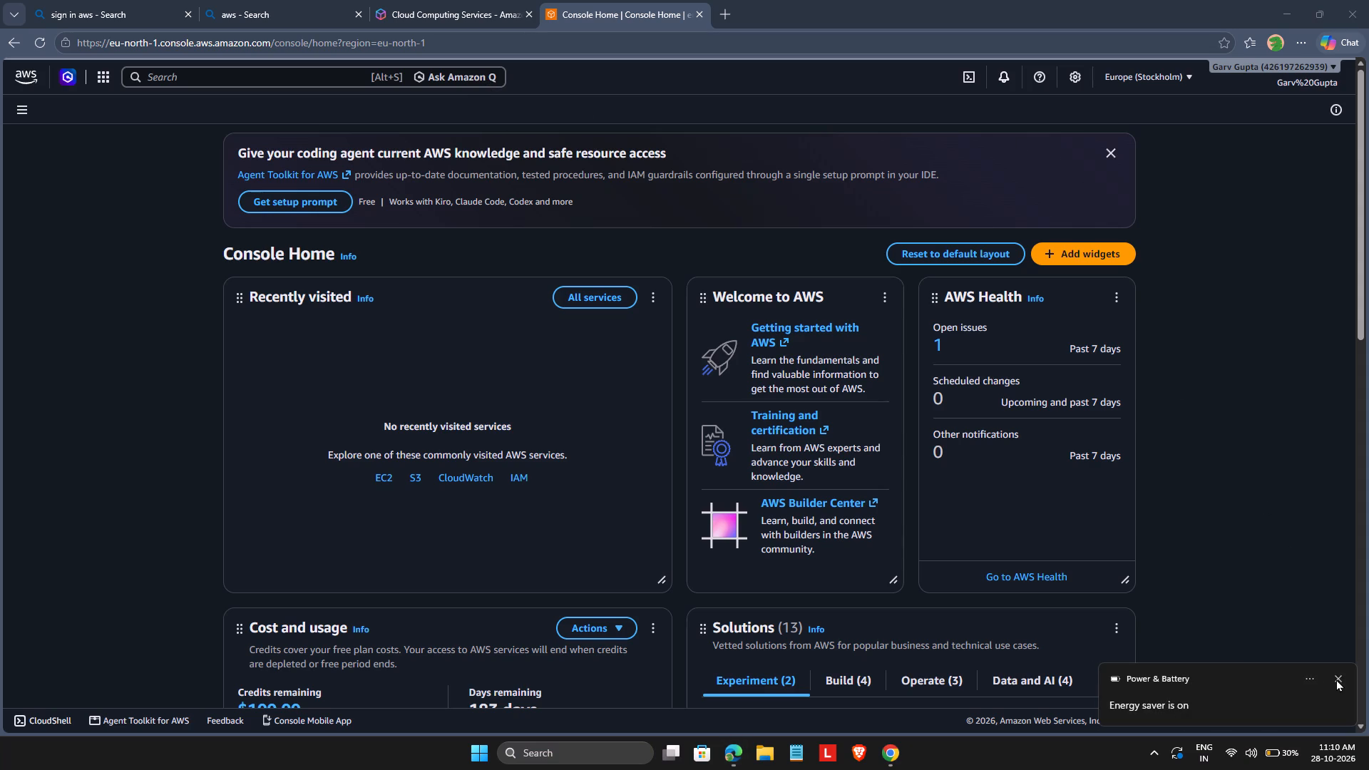
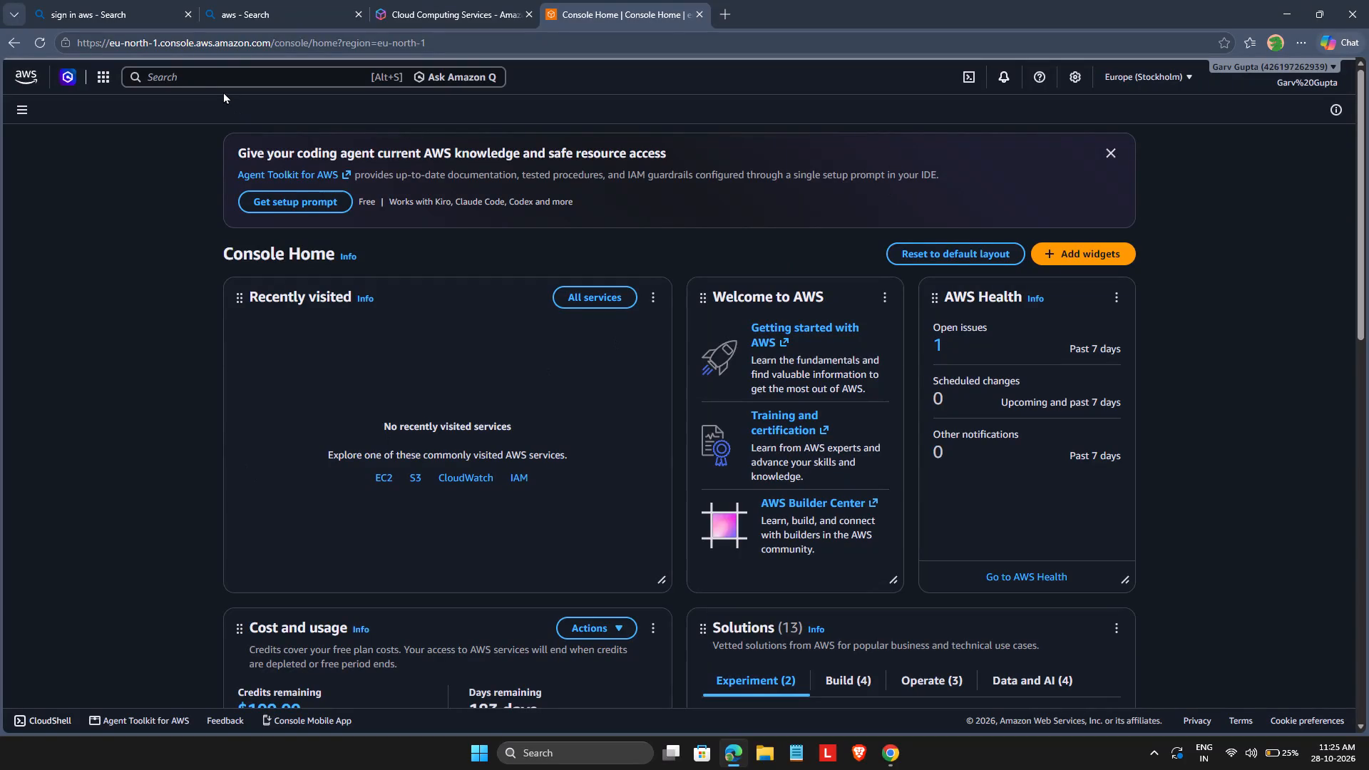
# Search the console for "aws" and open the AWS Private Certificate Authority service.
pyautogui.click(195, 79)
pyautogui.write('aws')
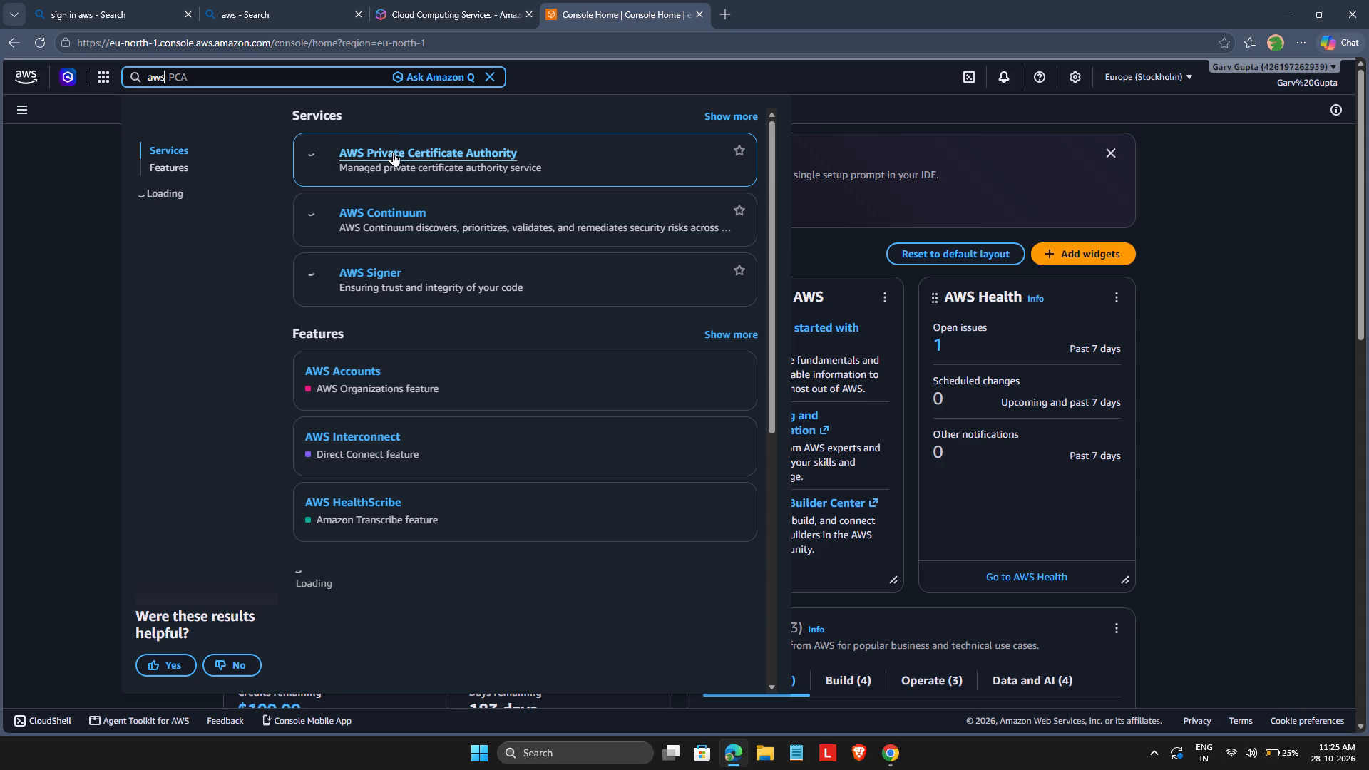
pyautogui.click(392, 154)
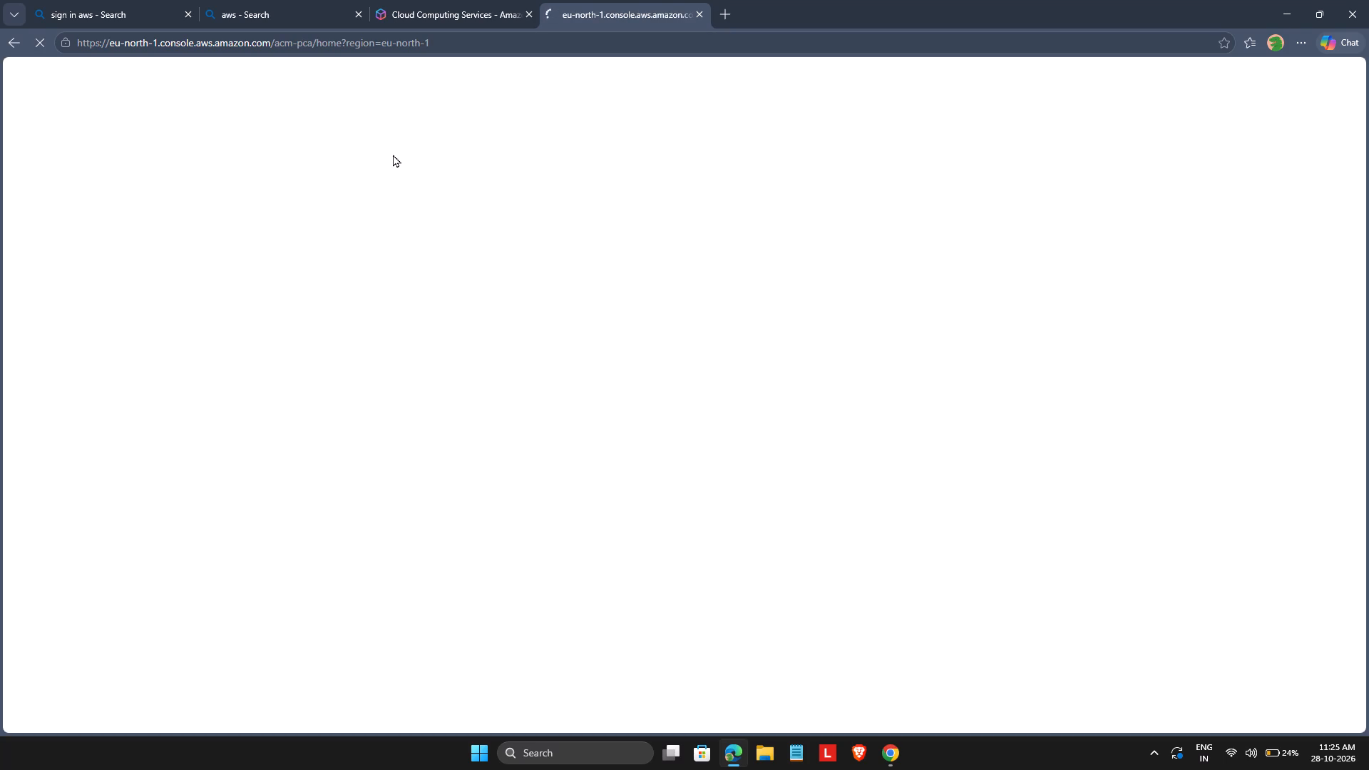
# Close the browser tab holding the AWS console page.
pyautogui.click(698, 11)
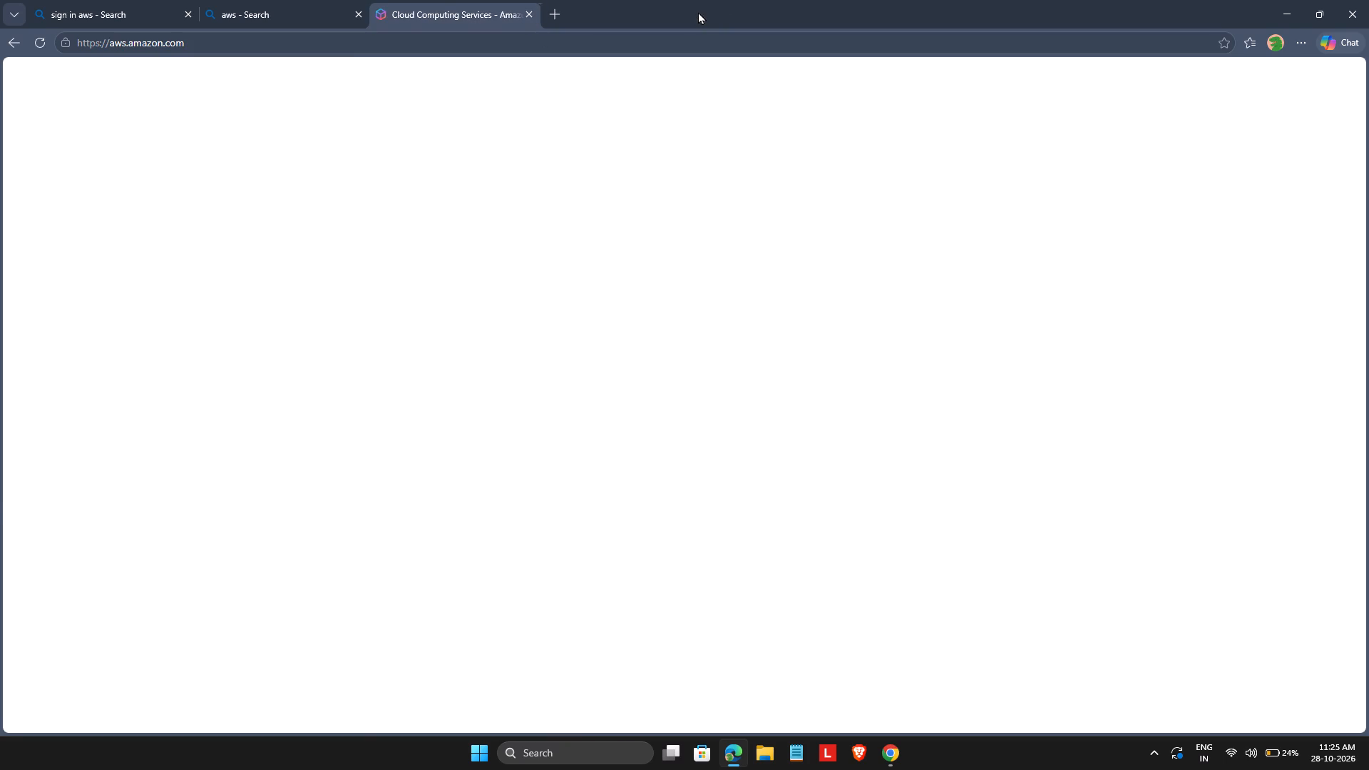
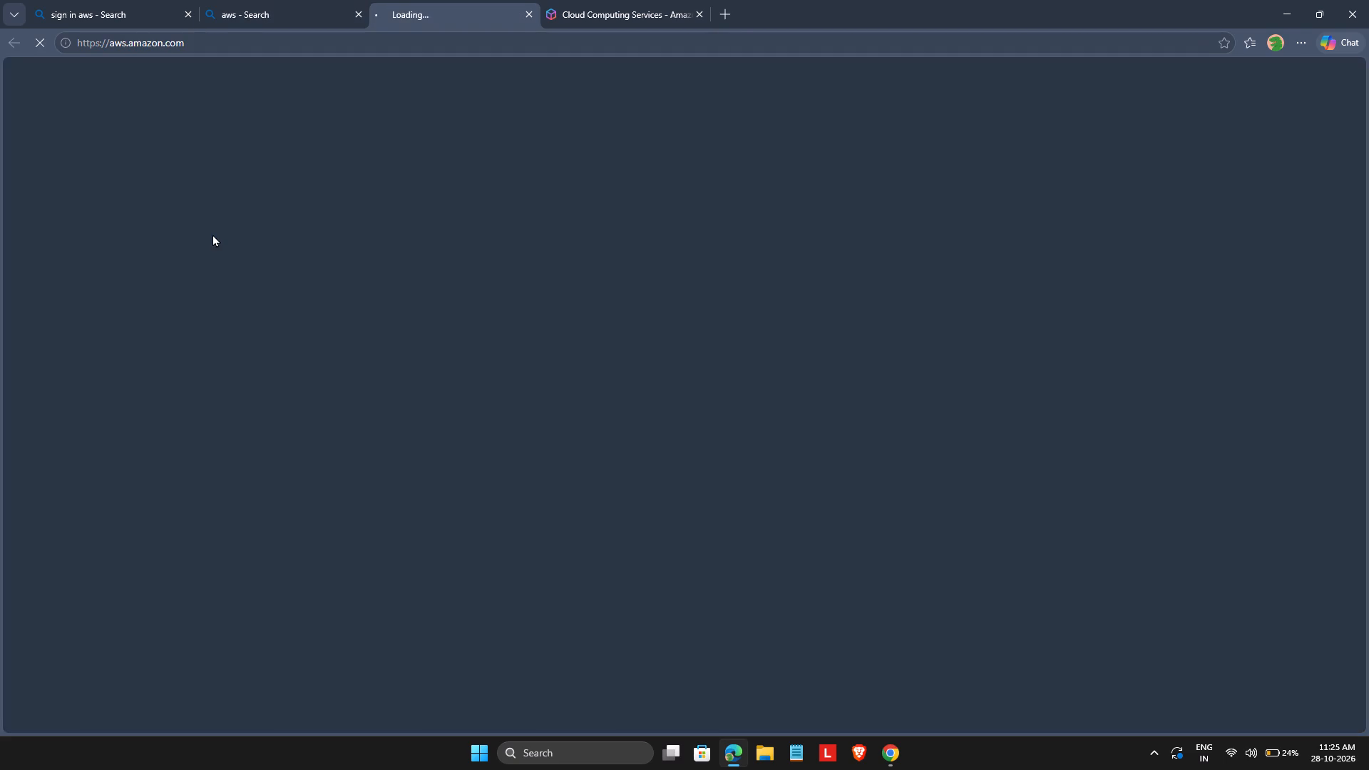
# Close the duplicate Cloud Computing Services tab and the "aws - Search" tab, keeping one AWS home page open.
pyautogui.click(702, 13)
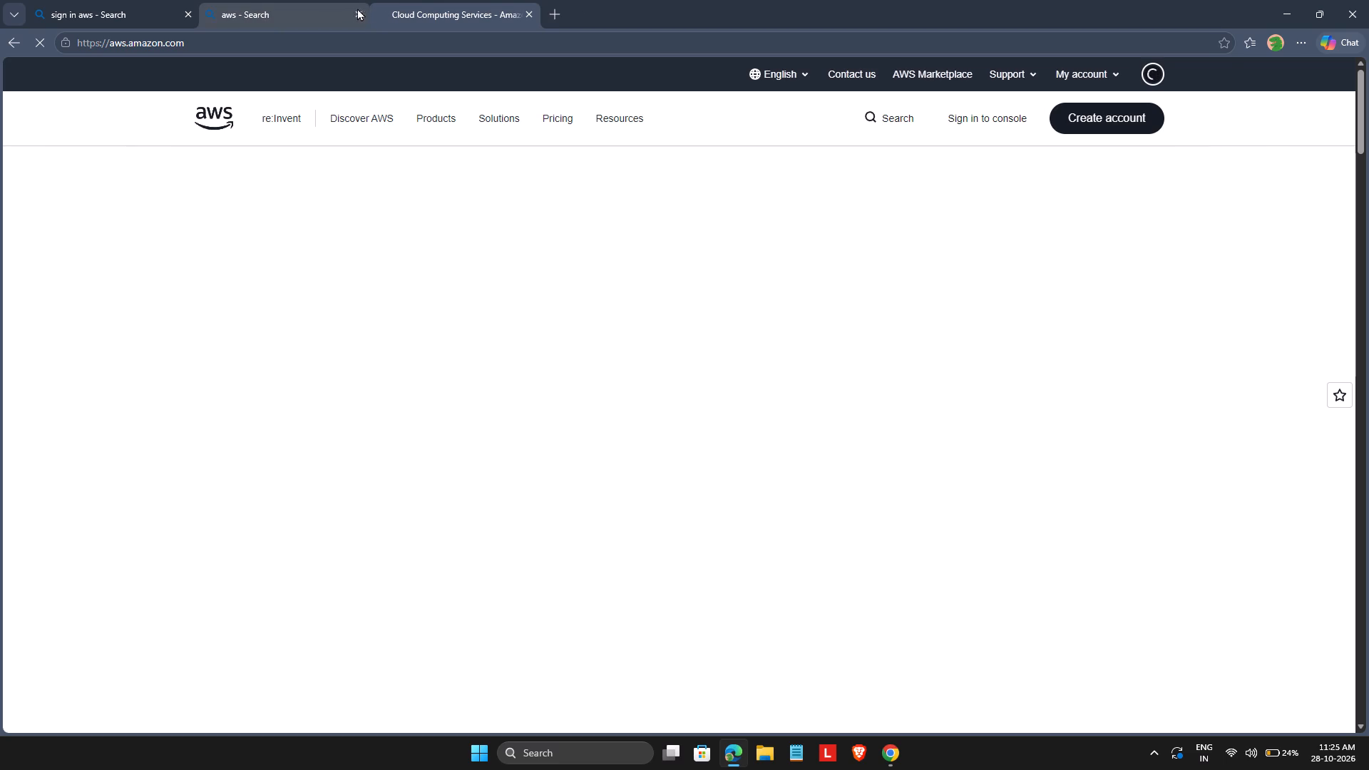
pyautogui.click(354, 11)
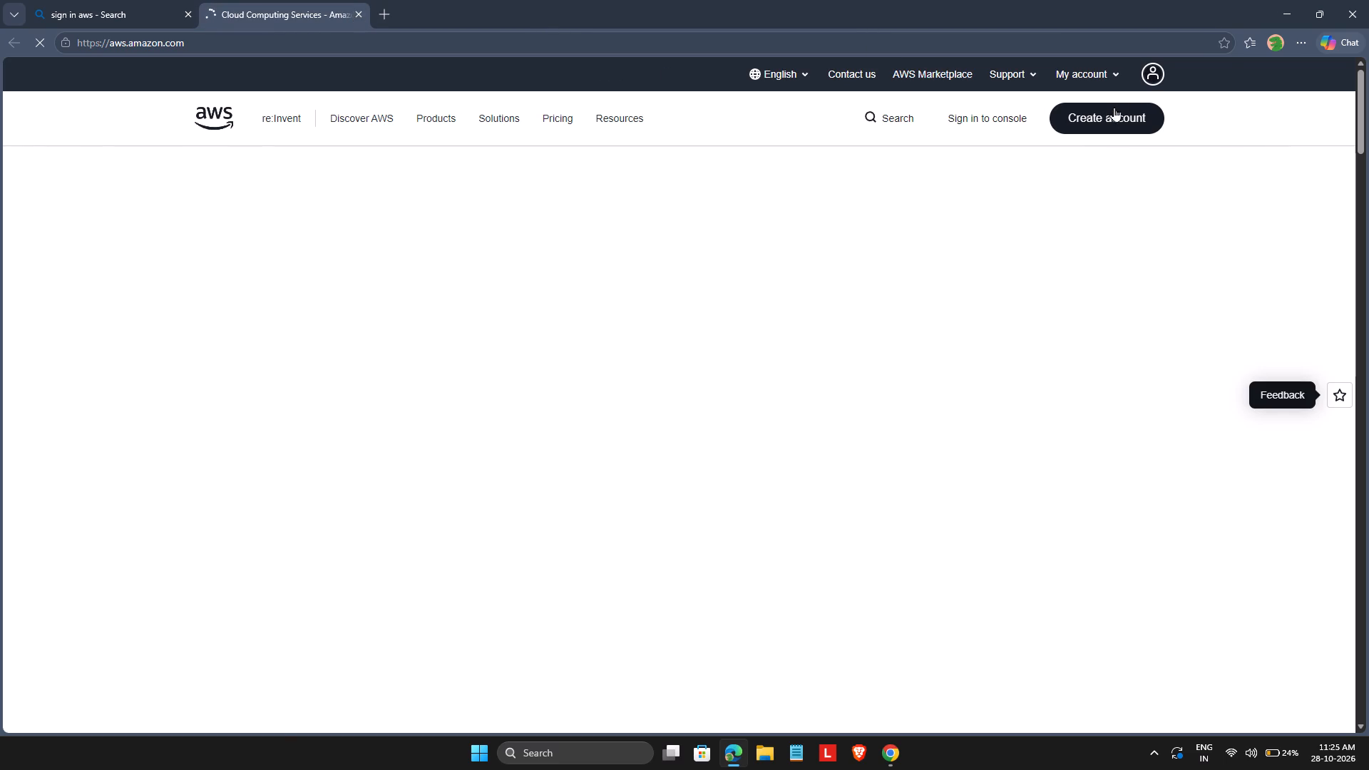
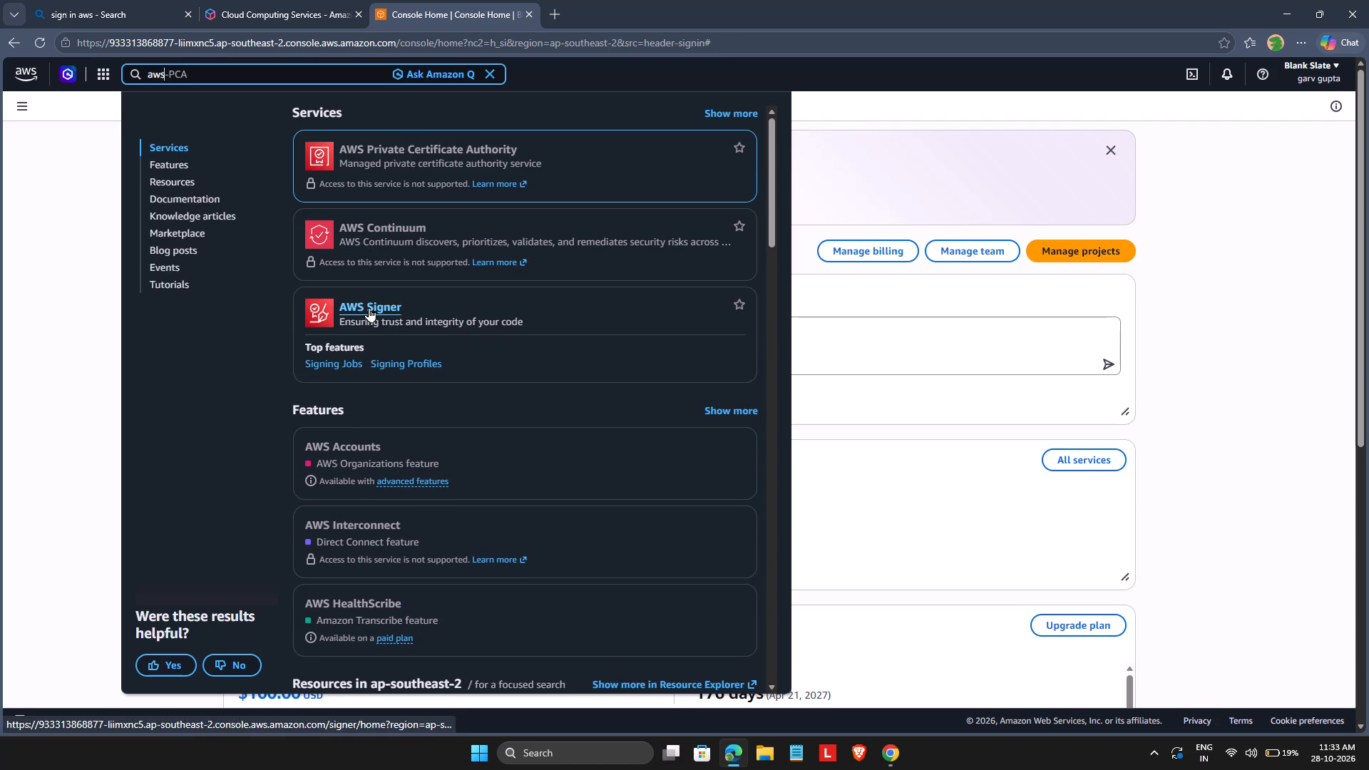
# Open the AWS Signer service page from the search results, look it over, and go back to Console Home.
pyautogui.click(369, 307)
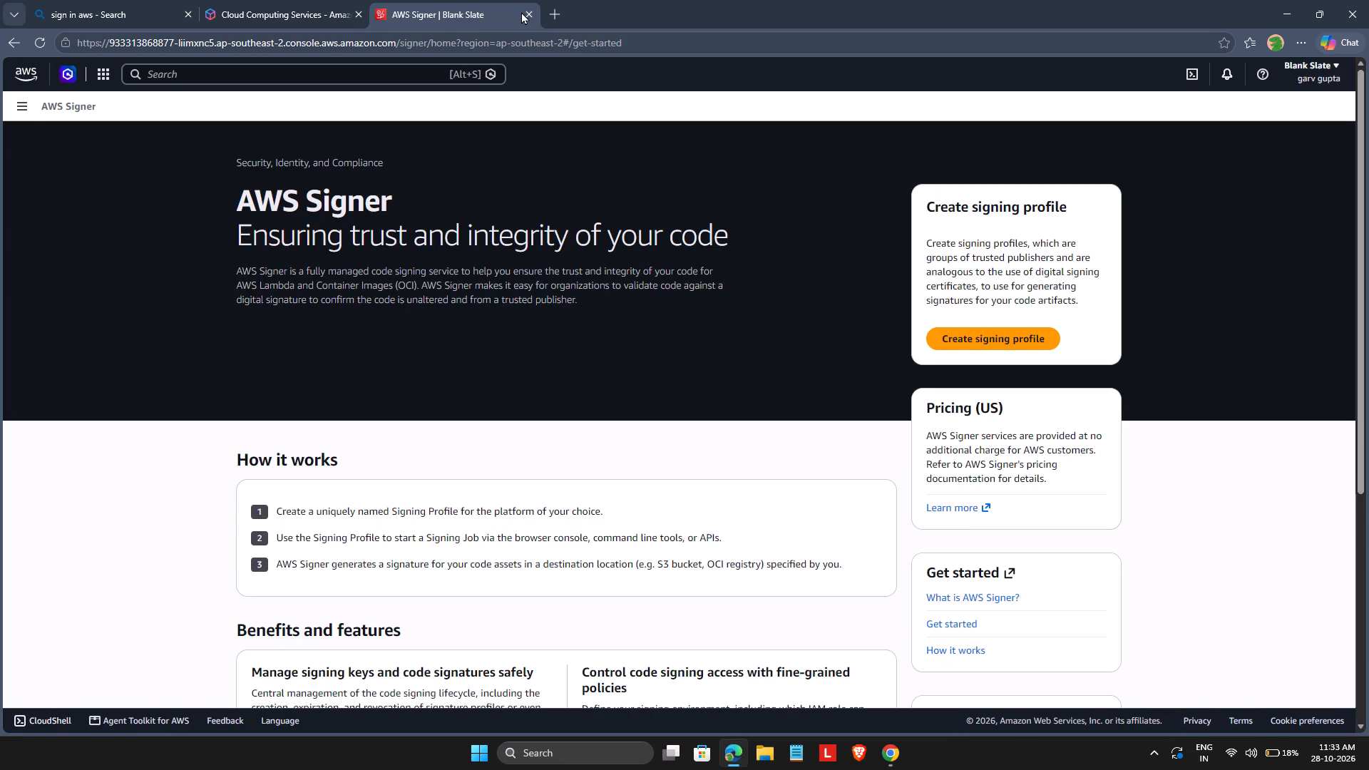
pyautogui.hscroll(7, 451, 245)
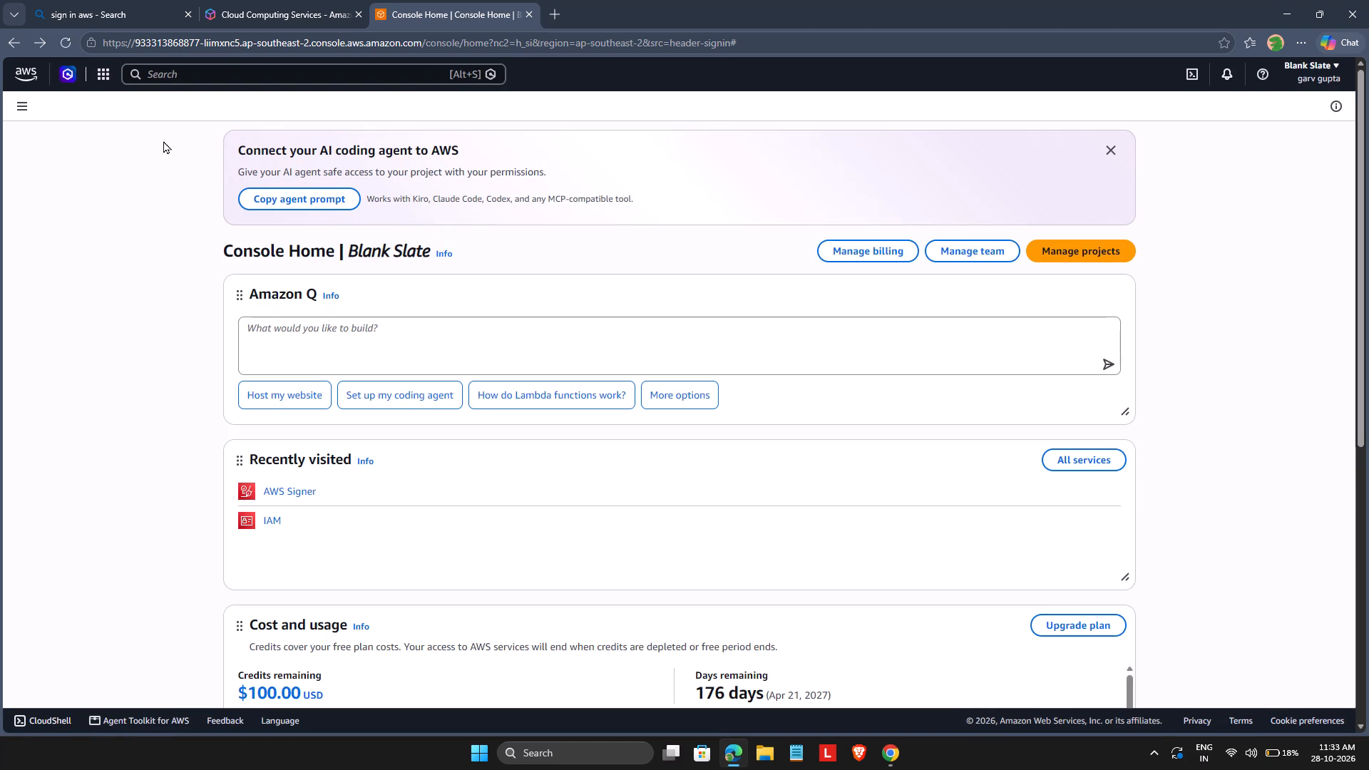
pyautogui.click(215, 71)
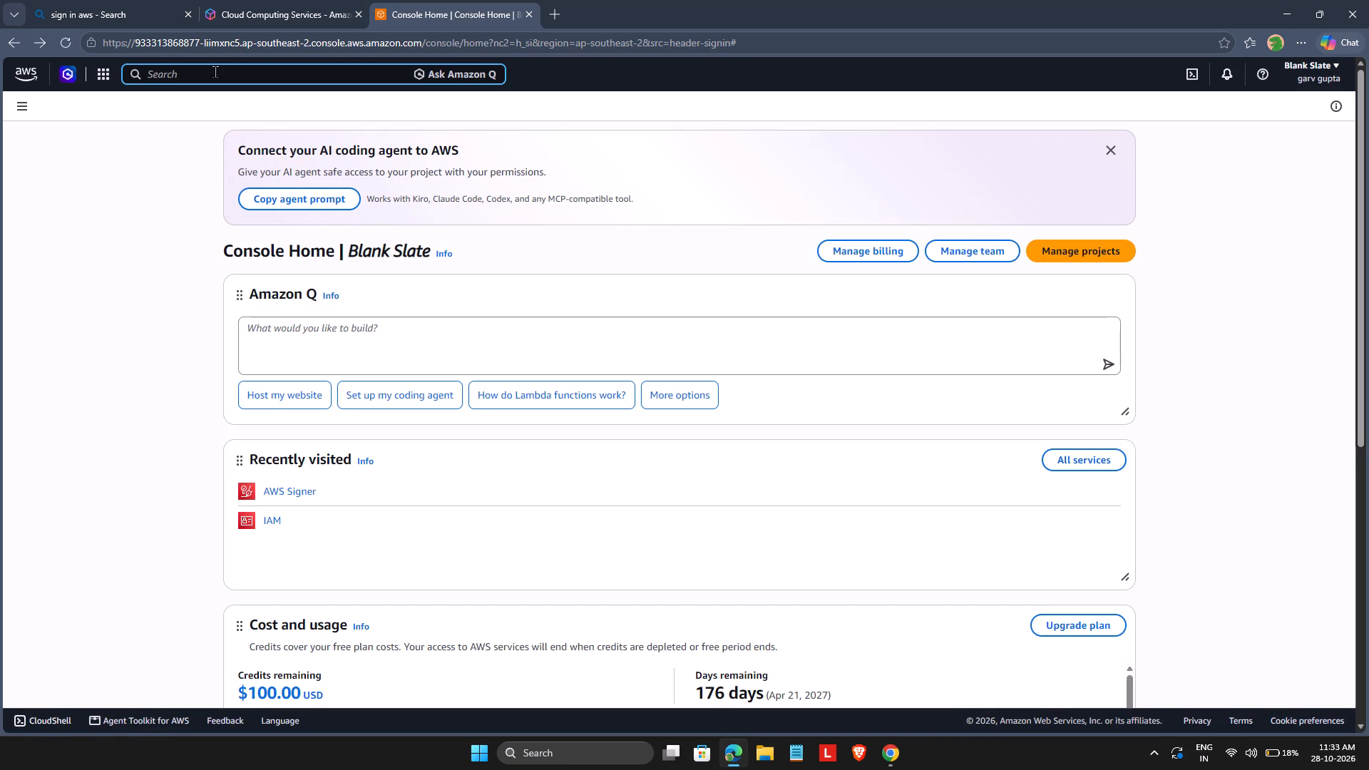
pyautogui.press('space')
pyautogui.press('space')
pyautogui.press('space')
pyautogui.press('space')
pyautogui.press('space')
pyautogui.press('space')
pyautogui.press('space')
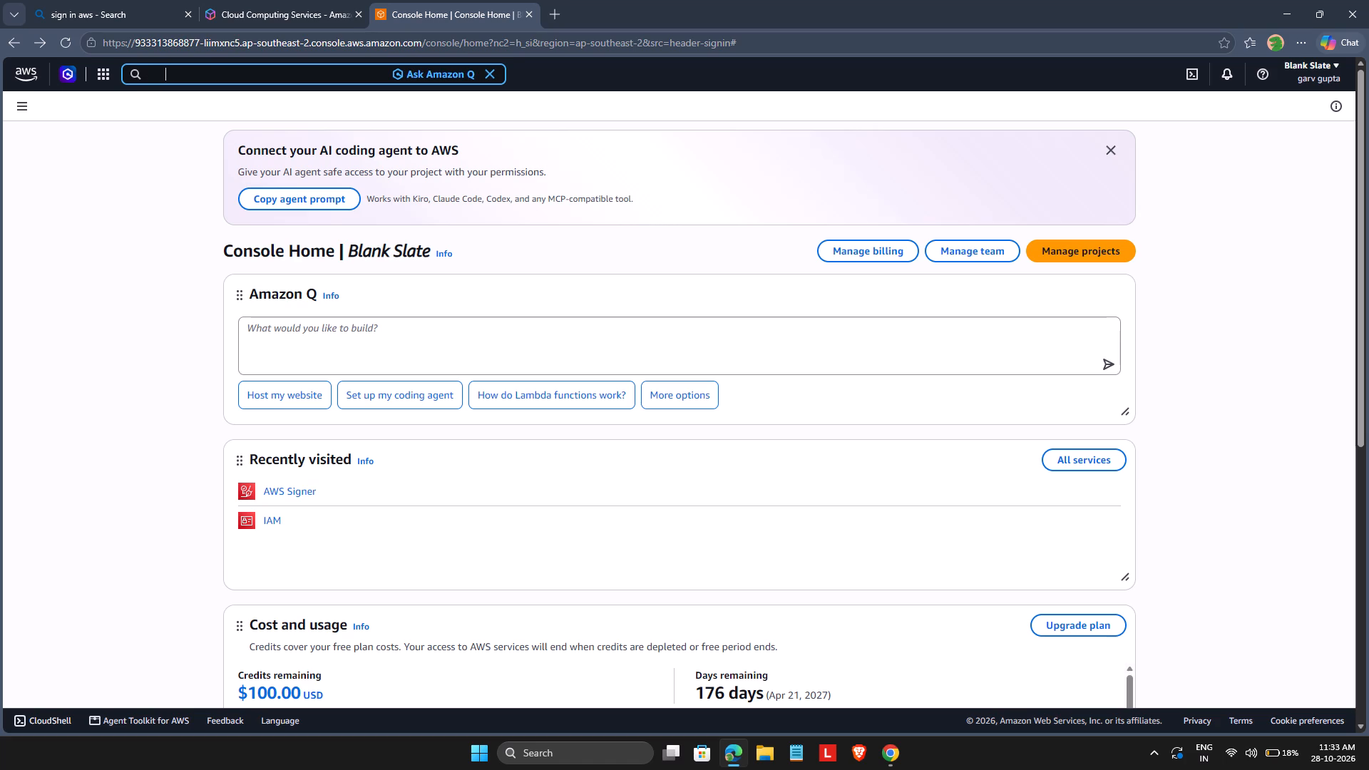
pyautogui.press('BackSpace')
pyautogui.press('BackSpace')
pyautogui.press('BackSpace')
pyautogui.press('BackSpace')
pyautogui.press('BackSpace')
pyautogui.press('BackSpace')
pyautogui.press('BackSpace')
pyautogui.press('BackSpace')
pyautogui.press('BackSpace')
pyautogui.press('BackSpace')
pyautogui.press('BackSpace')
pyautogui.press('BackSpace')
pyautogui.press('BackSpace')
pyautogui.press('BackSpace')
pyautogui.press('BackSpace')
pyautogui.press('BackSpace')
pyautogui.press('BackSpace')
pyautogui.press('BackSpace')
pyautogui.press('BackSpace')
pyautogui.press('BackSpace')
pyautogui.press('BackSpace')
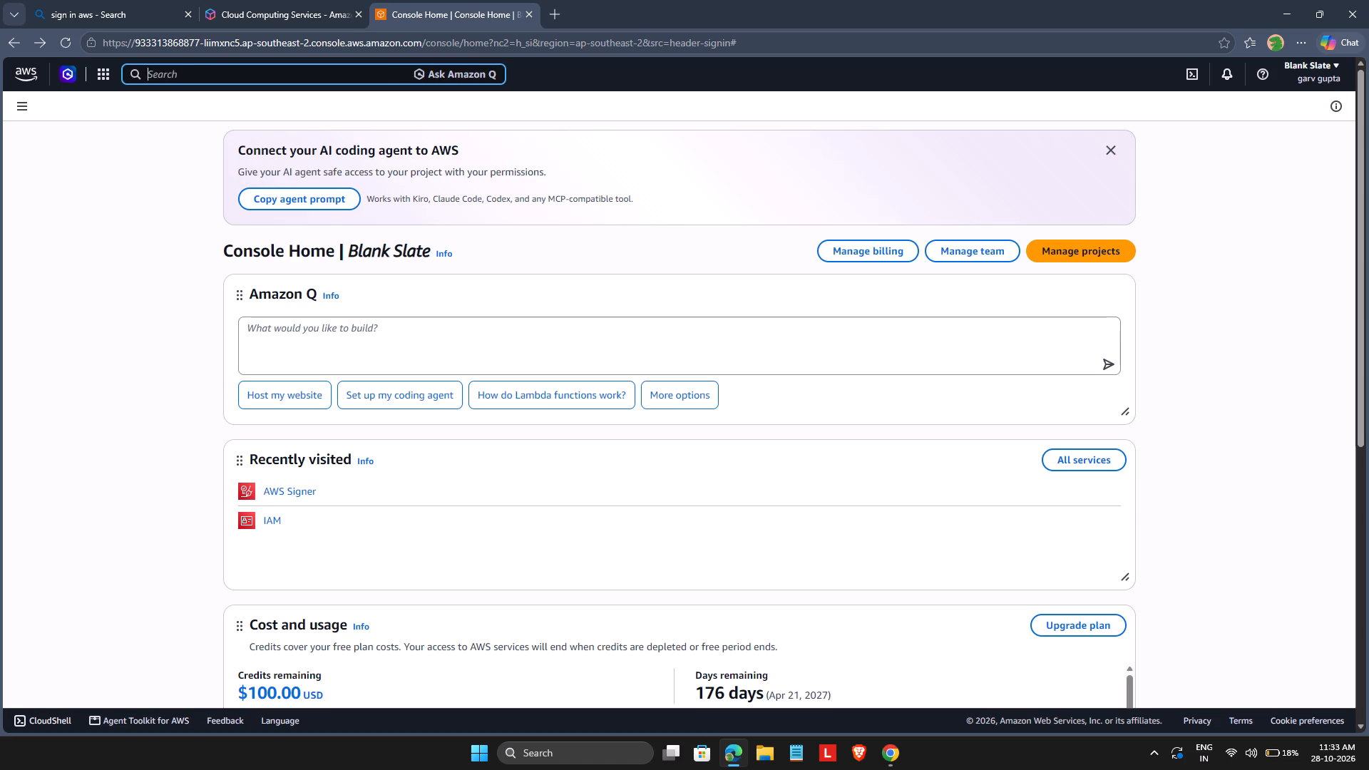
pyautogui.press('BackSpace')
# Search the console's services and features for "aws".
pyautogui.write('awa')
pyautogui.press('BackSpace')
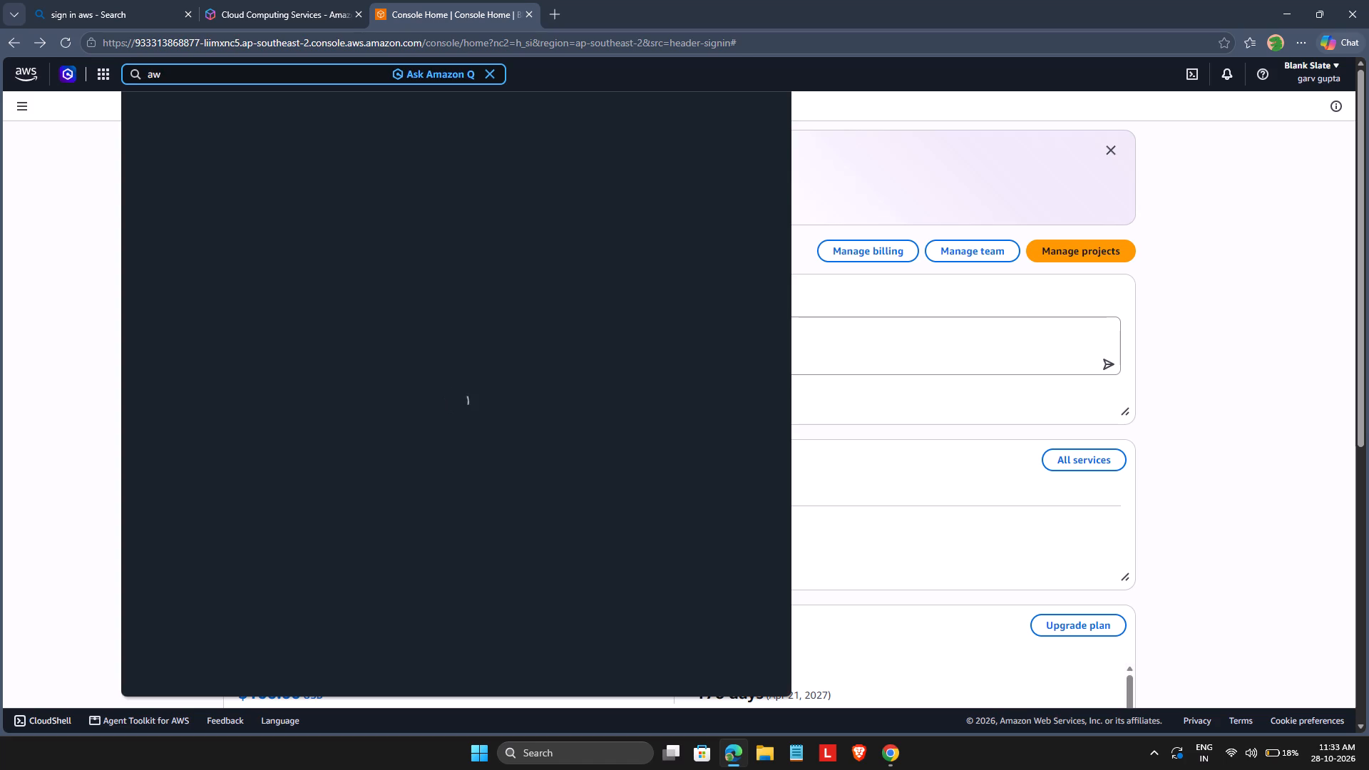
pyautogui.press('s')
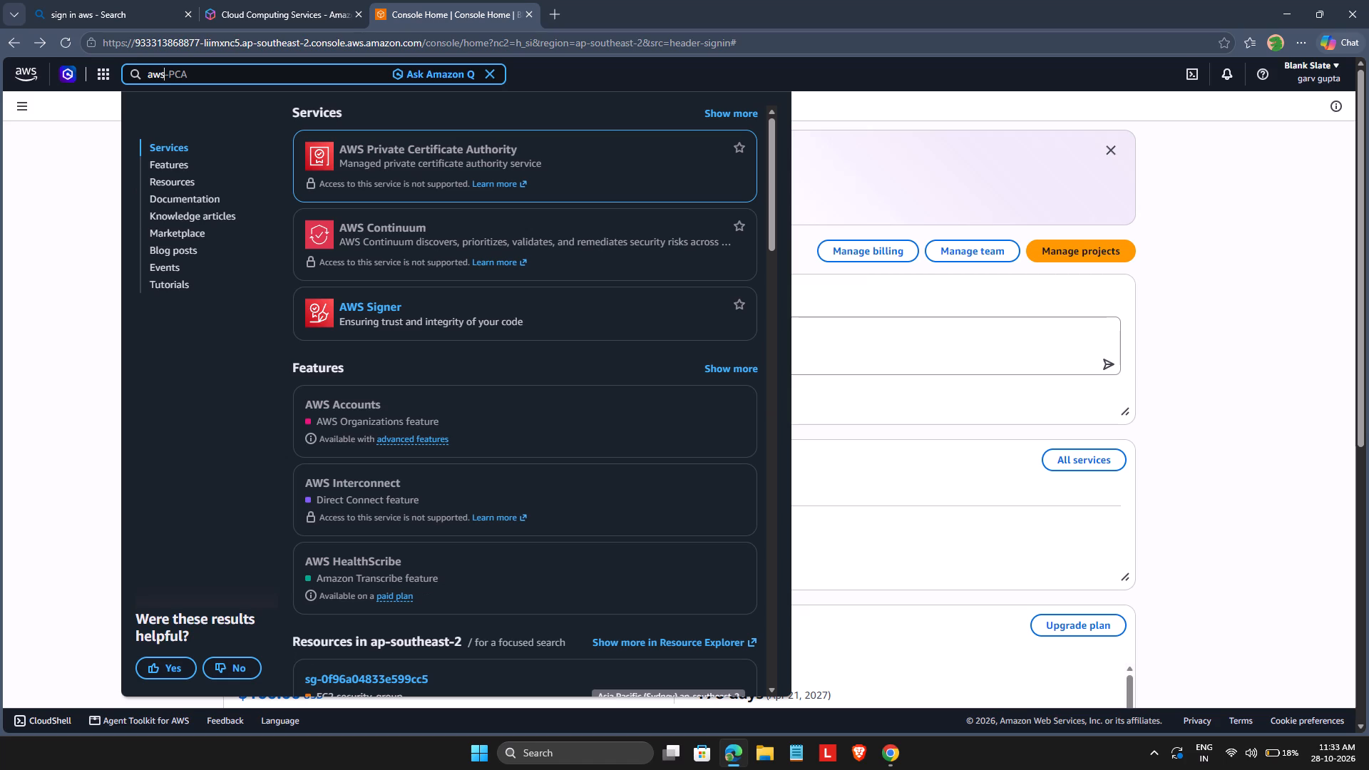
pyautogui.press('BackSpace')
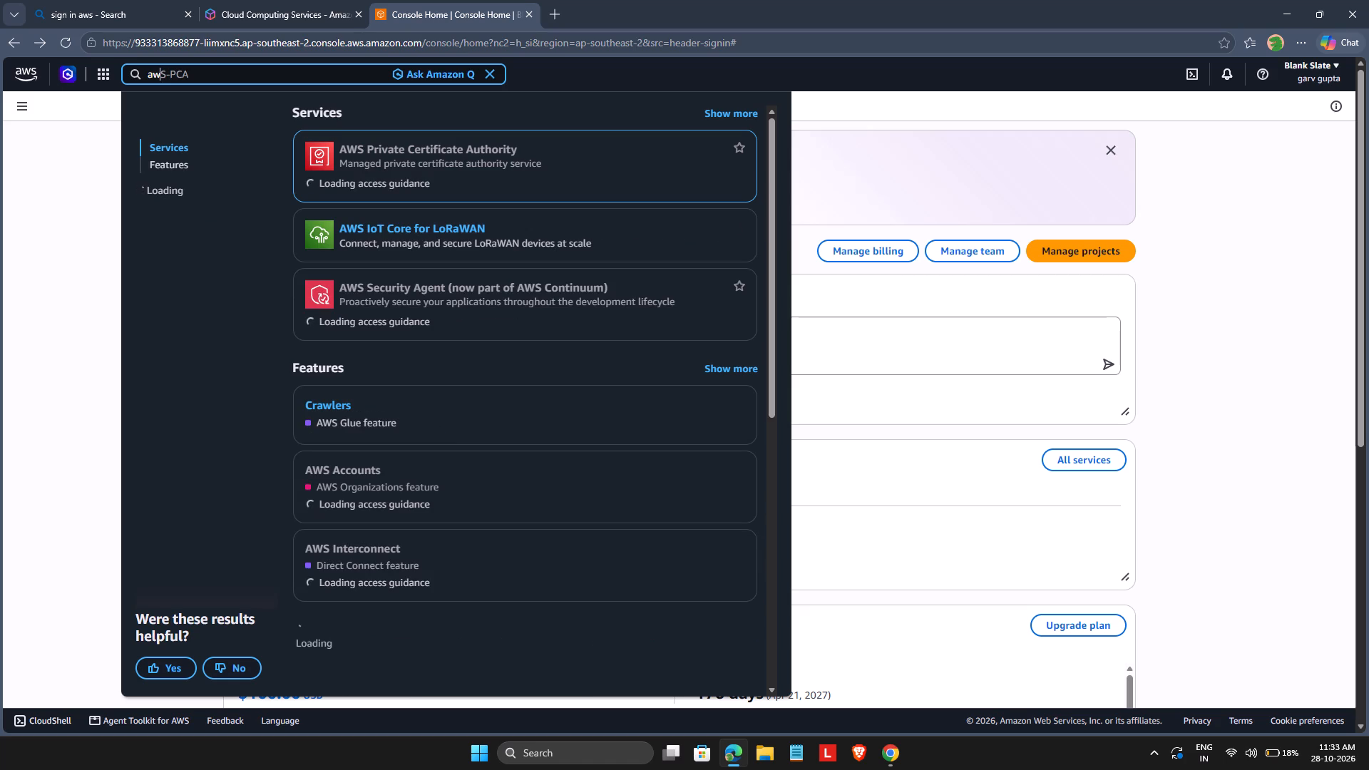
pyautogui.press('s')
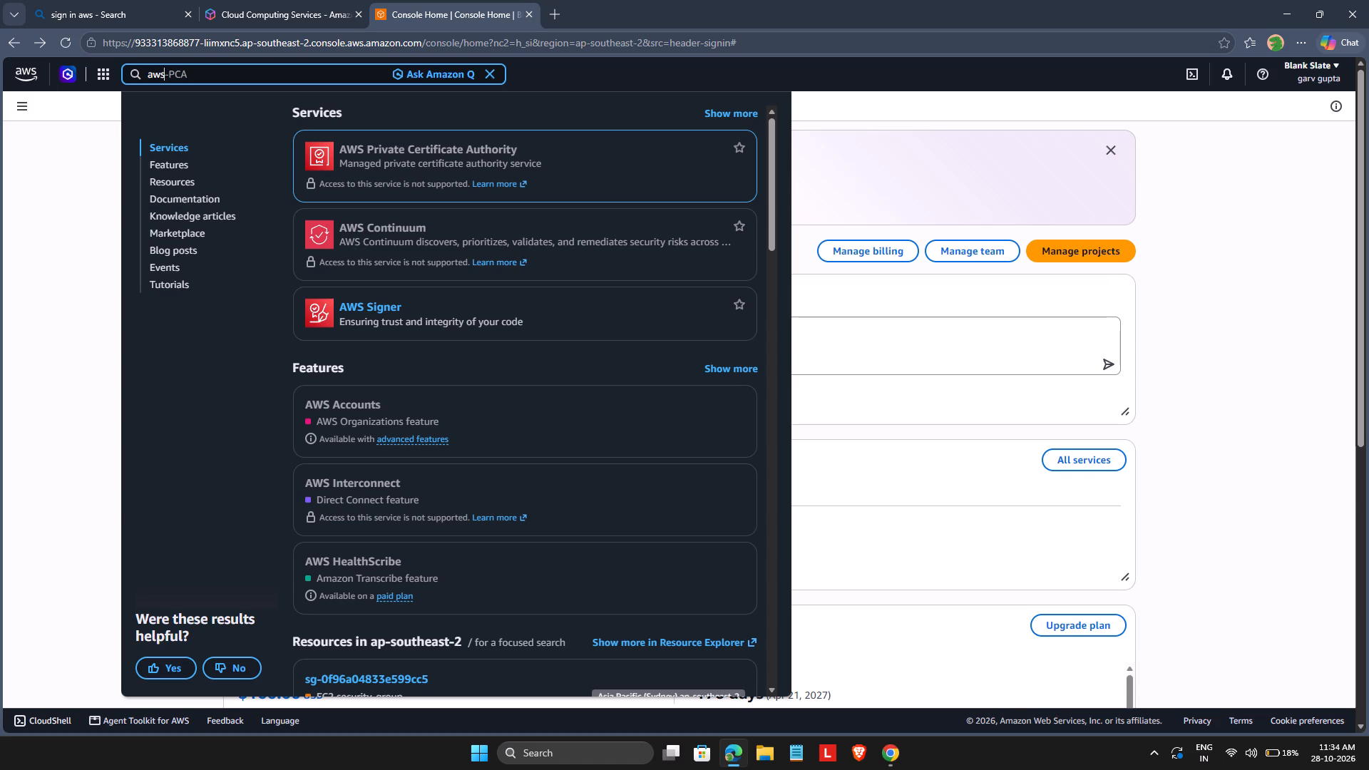
# Replace the console search term with "iam" and open the IAM service from the results.
pyautogui.press('BackSpace')
pyautogui.press('BackSpace')
pyautogui.press('BackSpace')
pyautogui.press('BackSpace')
pyautogui.press('BackSpace')
pyautogui.press('BackSpace')
pyautogui.press('BackSpace')
pyautogui.press('BackSpace')
pyautogui.press('BackSpace')
pyautogui.write('iam')
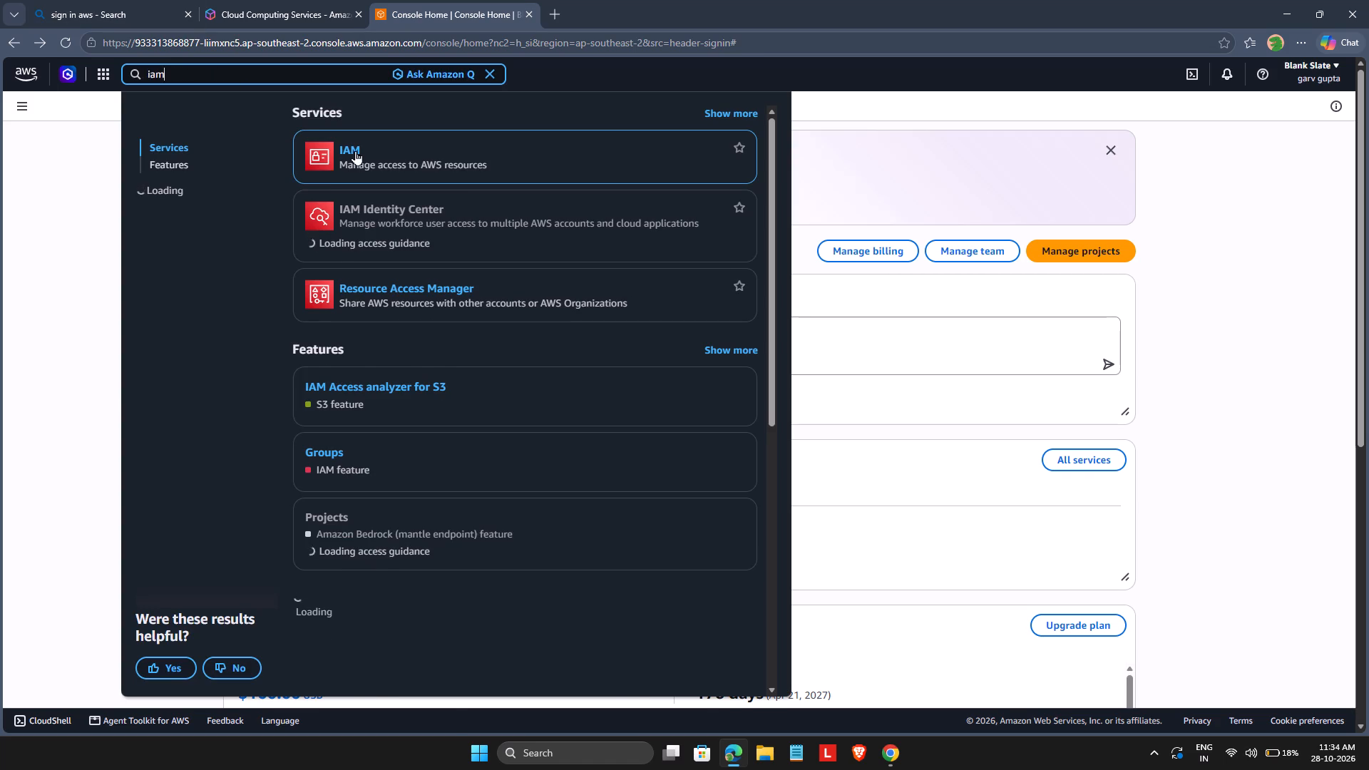
pyautogui.click(357, 151)
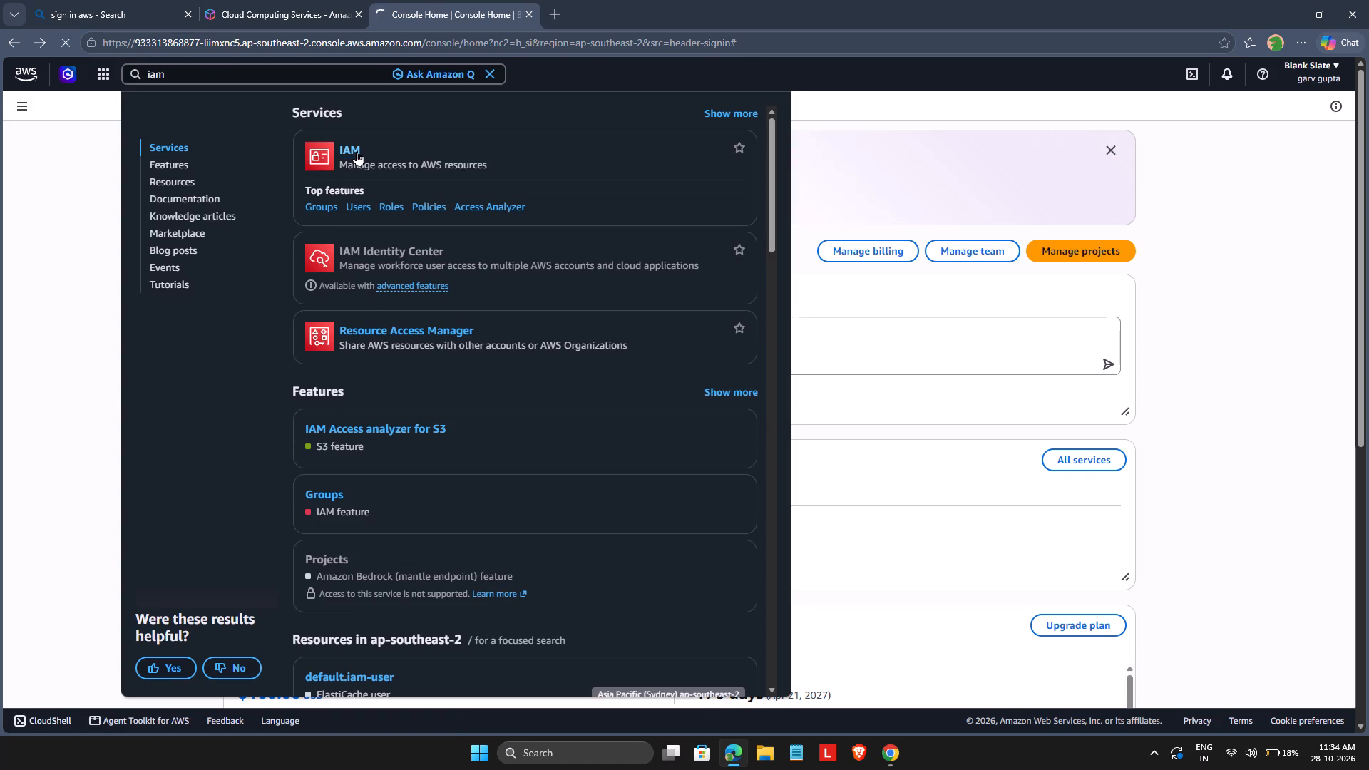
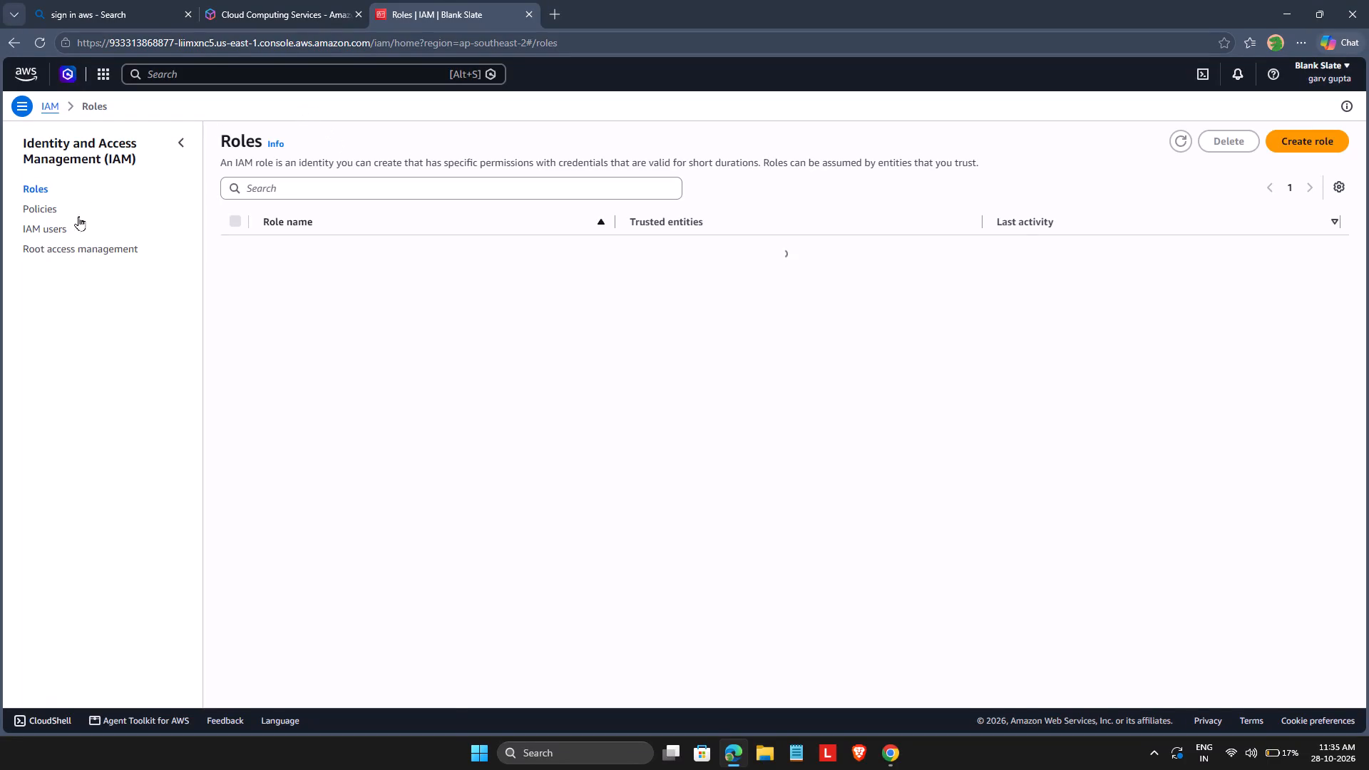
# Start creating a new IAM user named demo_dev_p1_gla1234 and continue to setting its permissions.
pyautogui.click(64, 229)
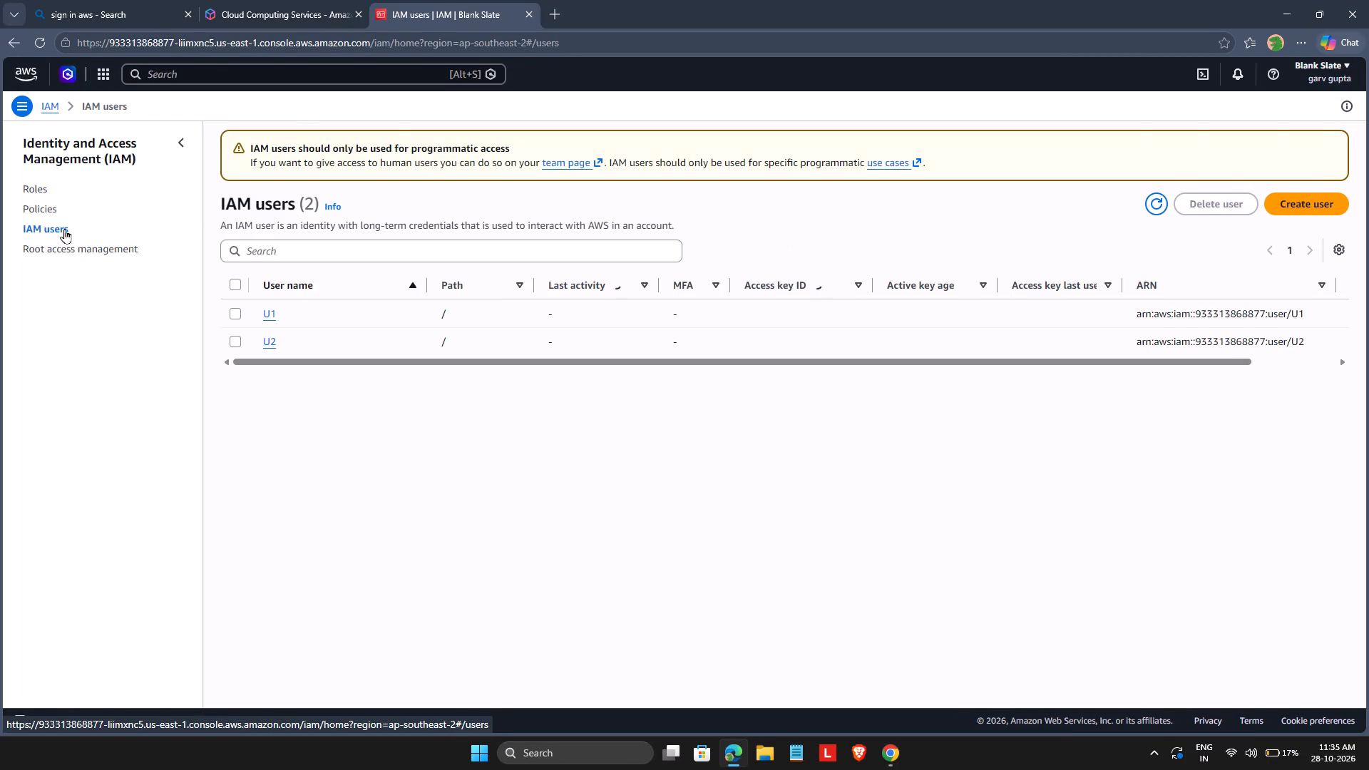
pyautogui.click(1317, 202)
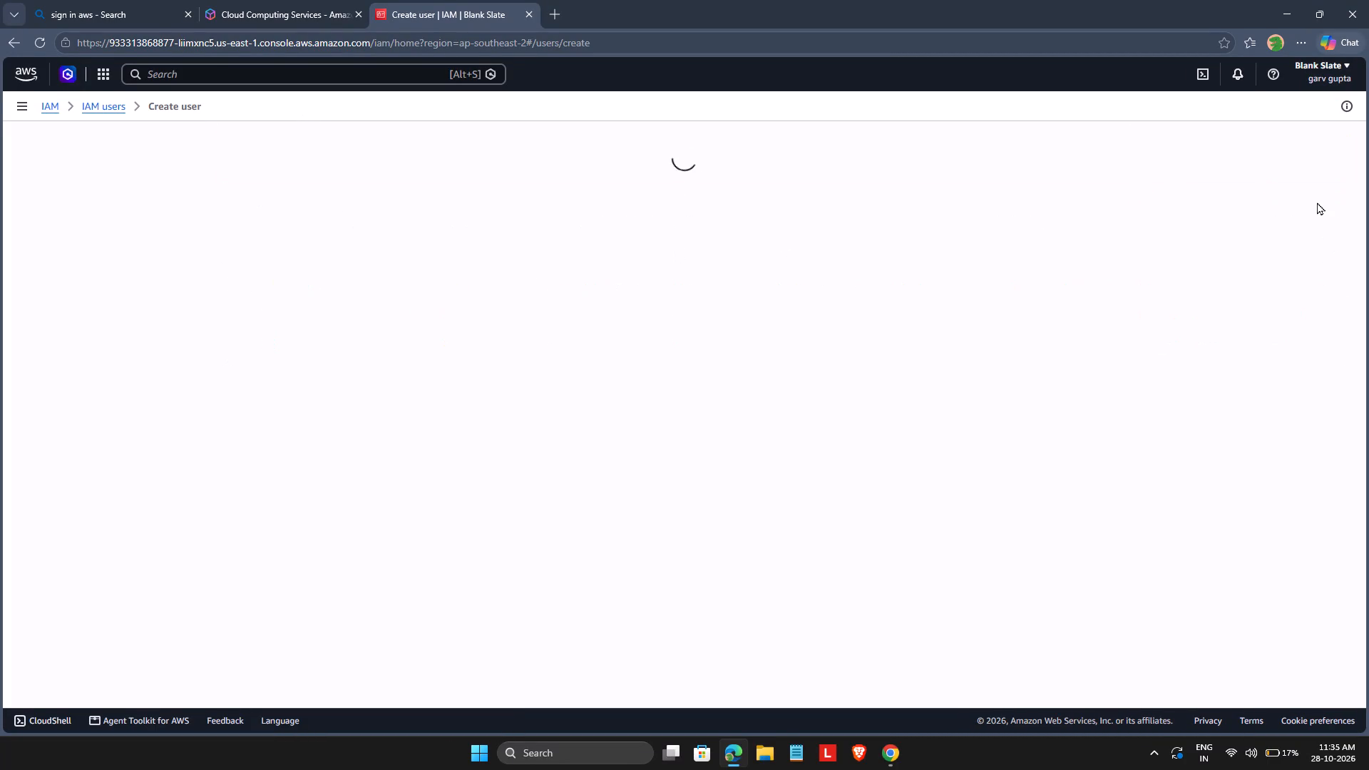
pyautogui.click(379, 259)
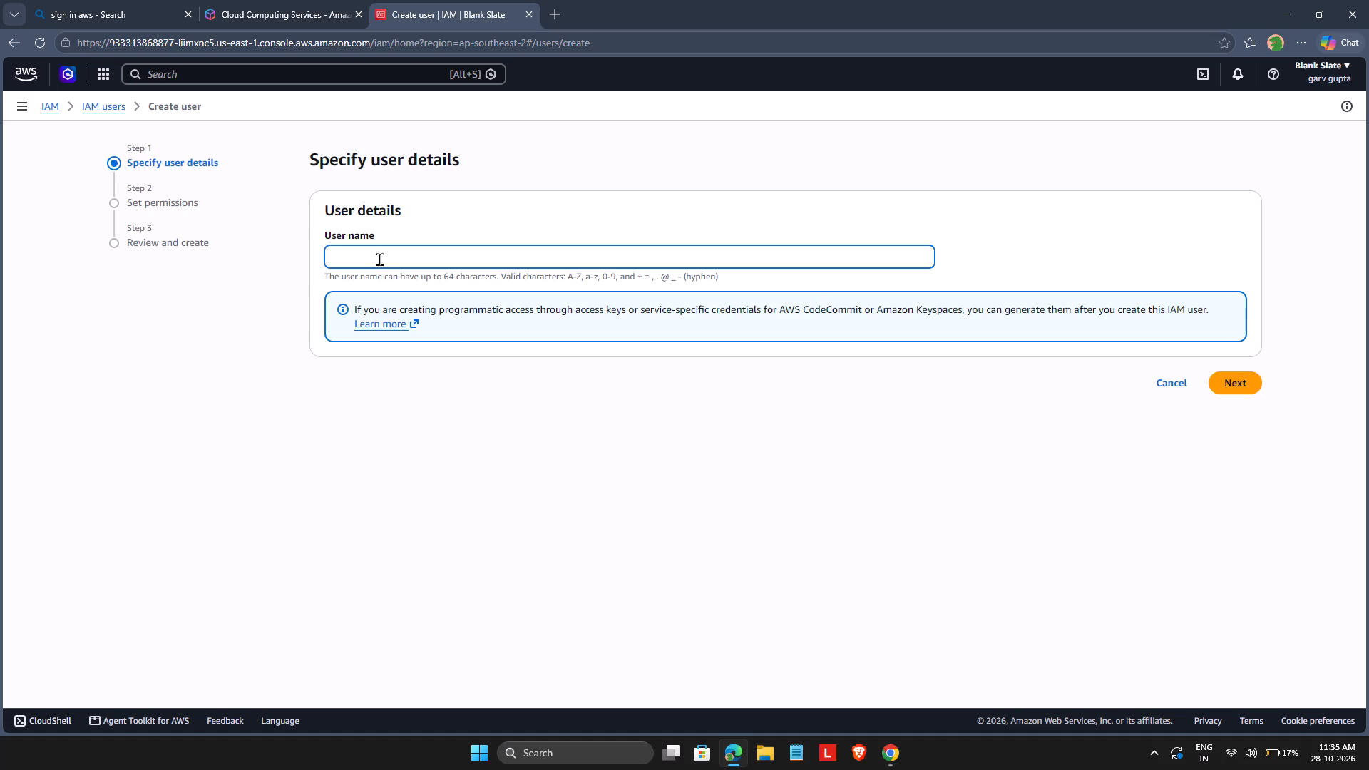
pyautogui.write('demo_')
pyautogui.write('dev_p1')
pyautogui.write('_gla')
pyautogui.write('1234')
pyautogui.click(1236, 381)
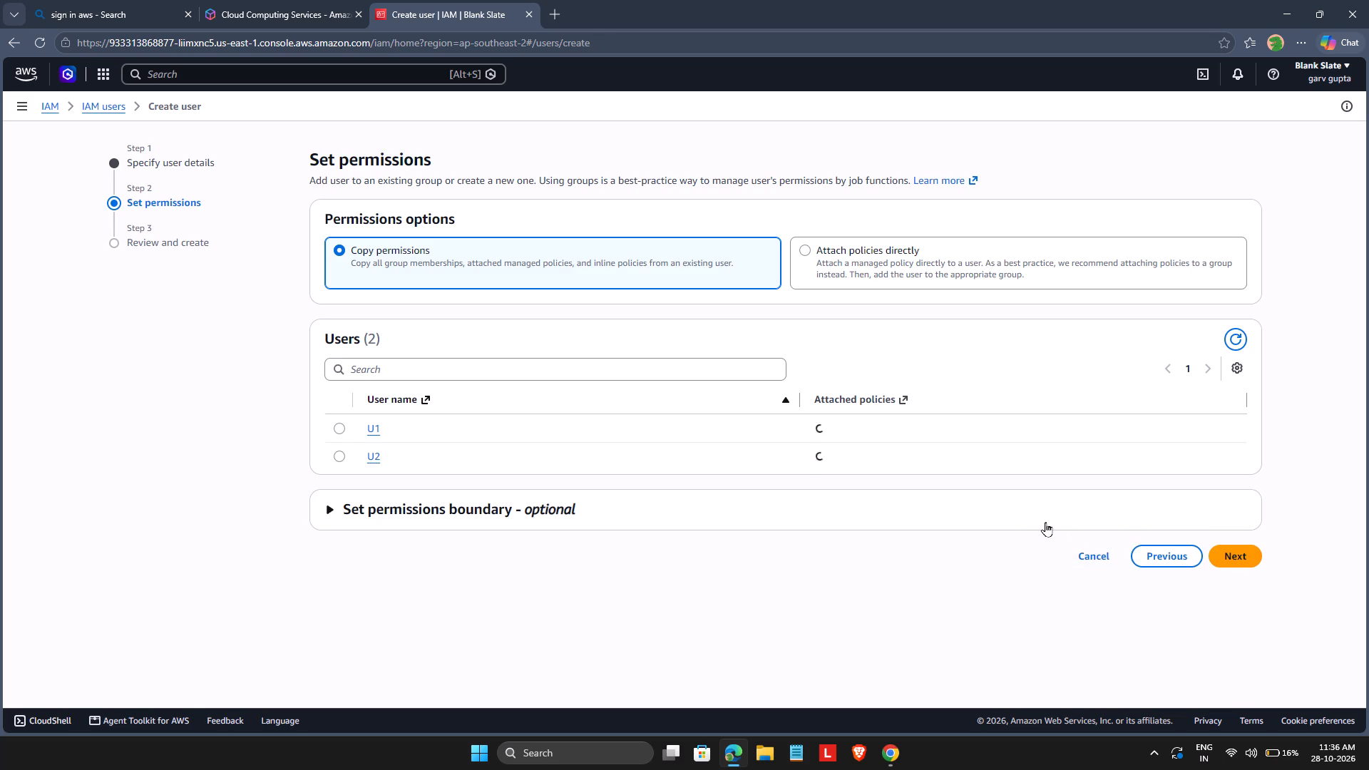
# Choose attaching policies directly as the permissions option for the new user.
pyautogui.click(801, 251)
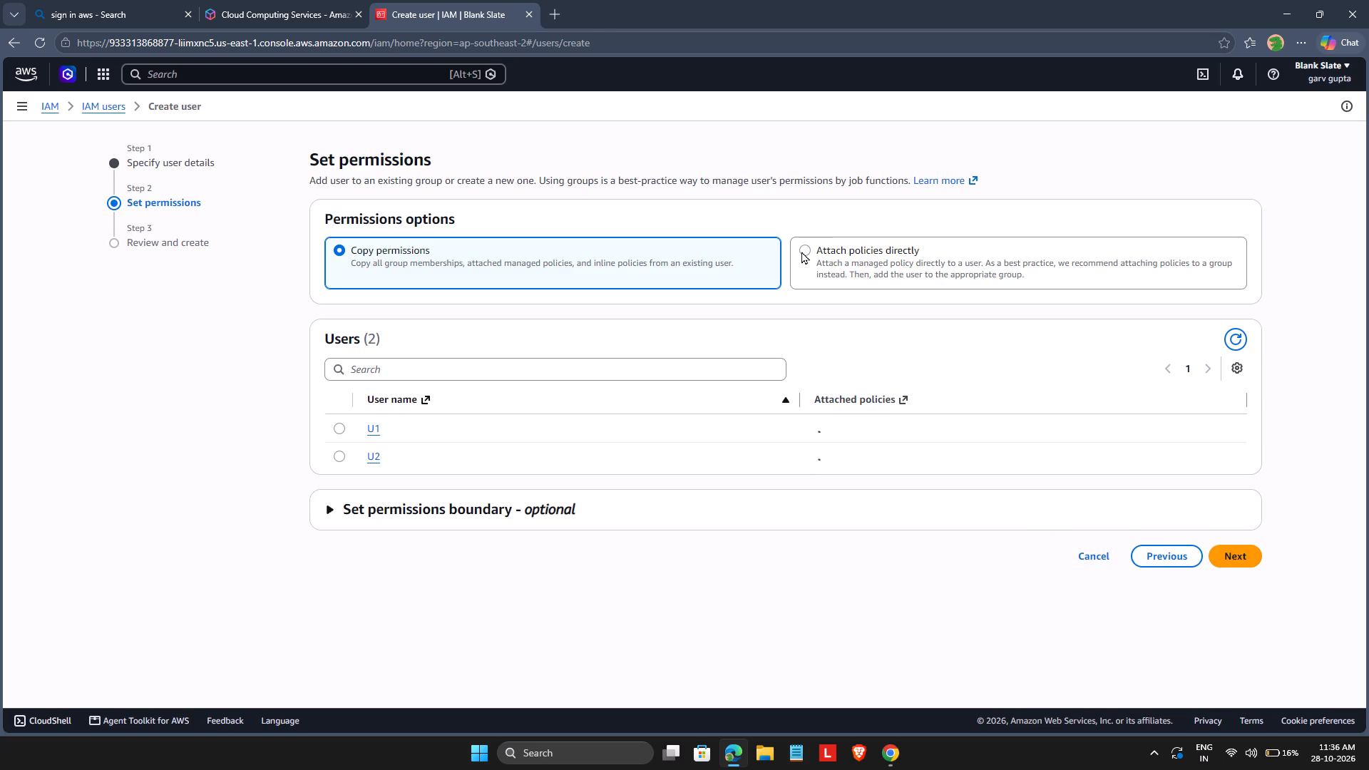
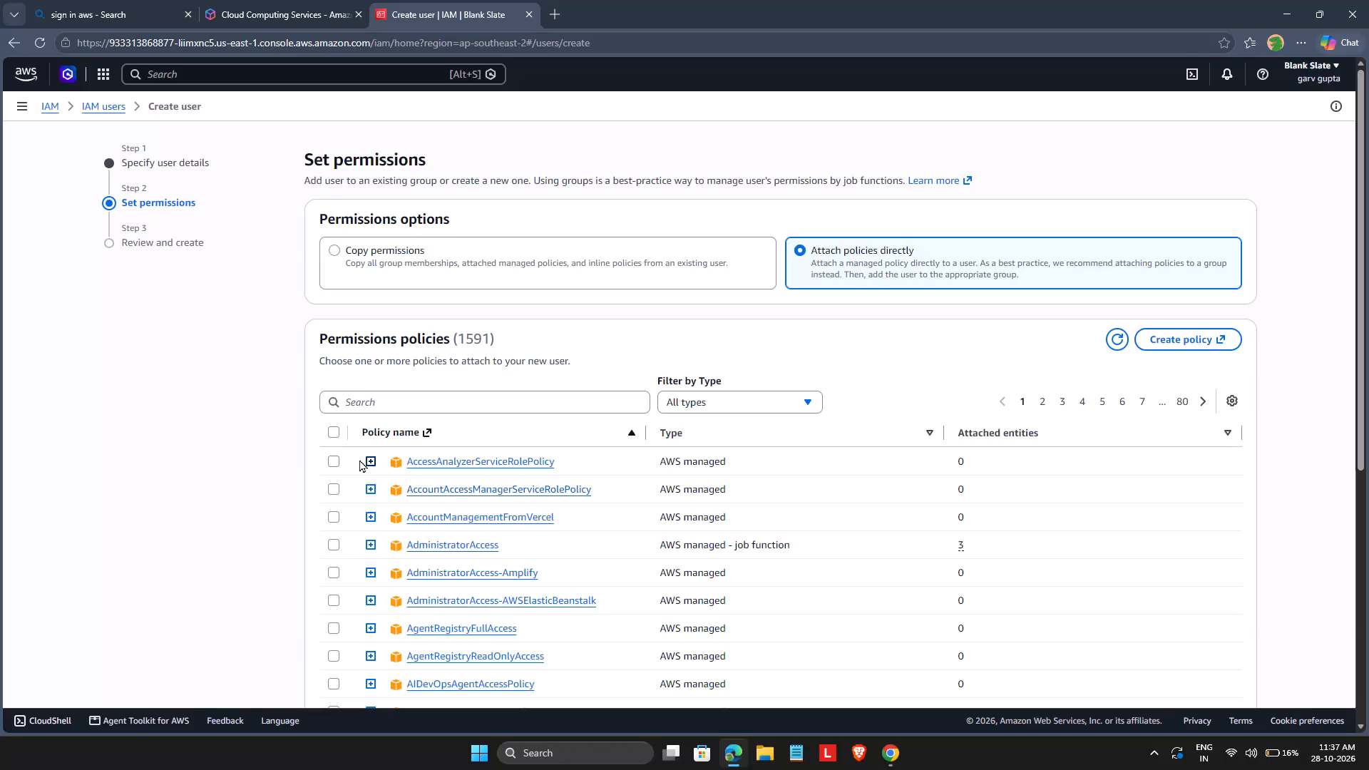
# Attach the AgentRegistryFullAccess policy to the new user and finish creating the user.
pyautogui.scroll(-1, 357, 540)
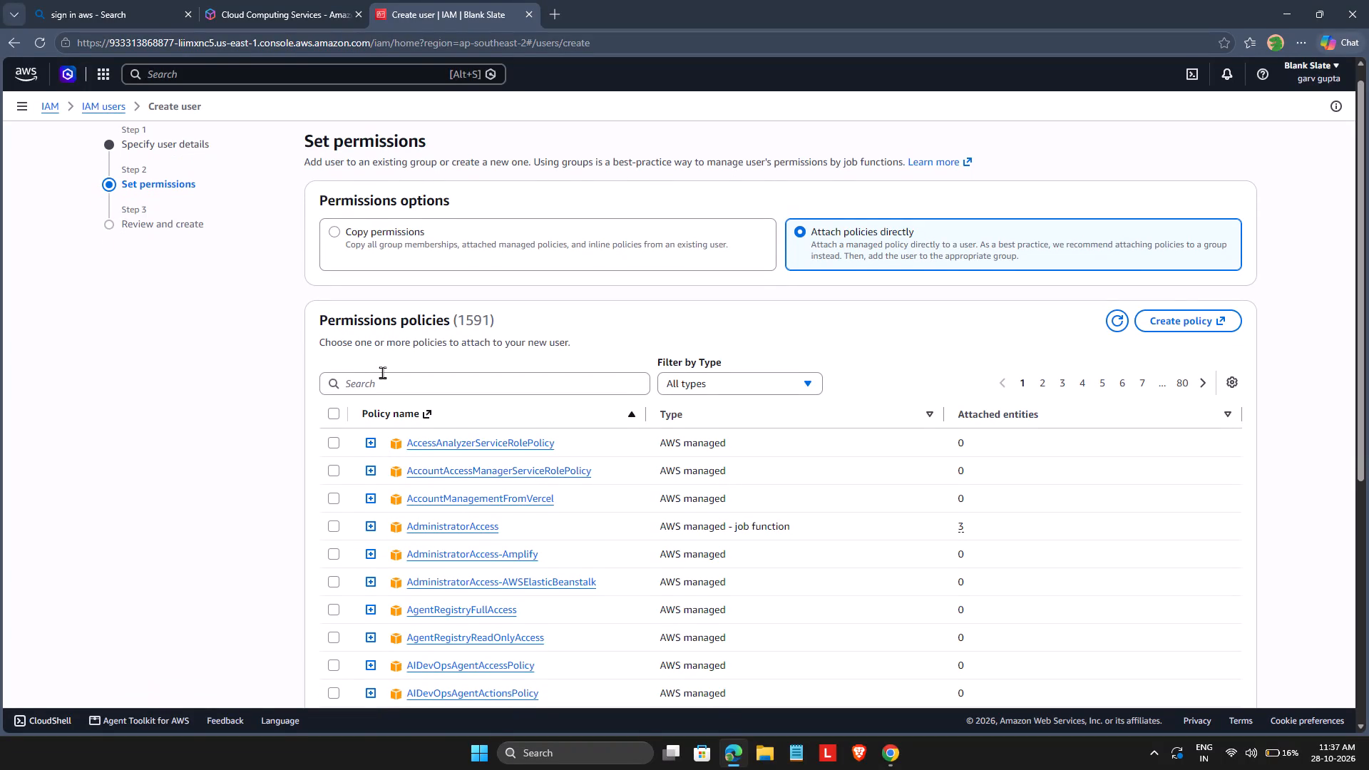
pyautogui.click(381, 379)
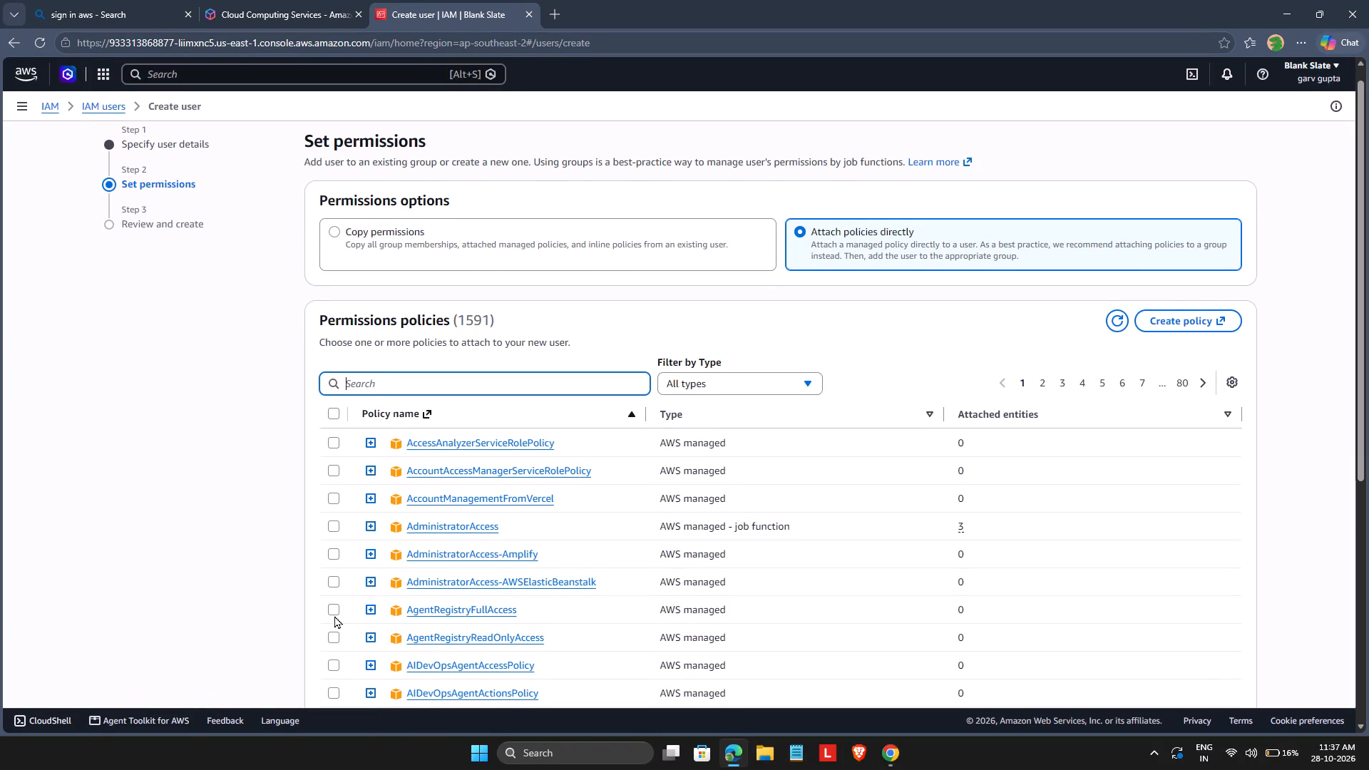
pyautogui.click(334, 615)
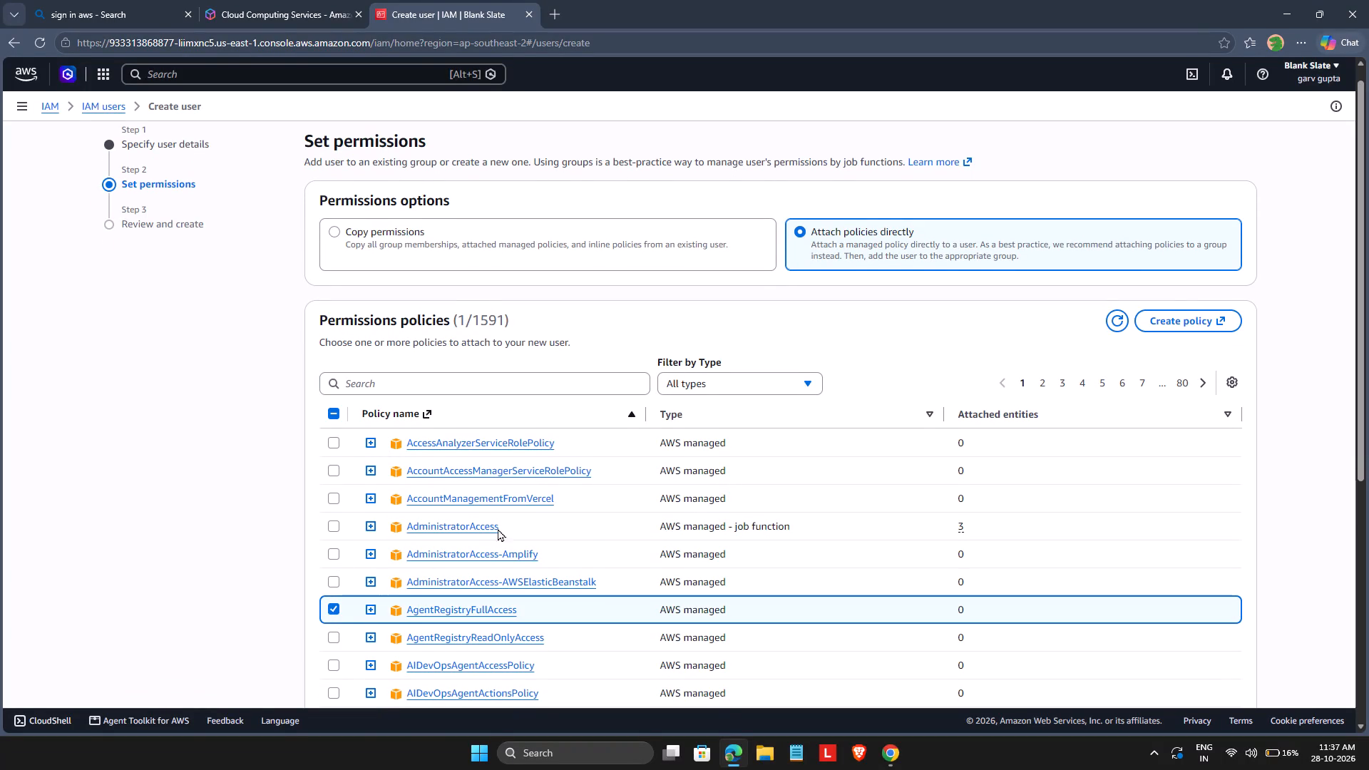
pyautogui.scroll(-4, 1008, 554)
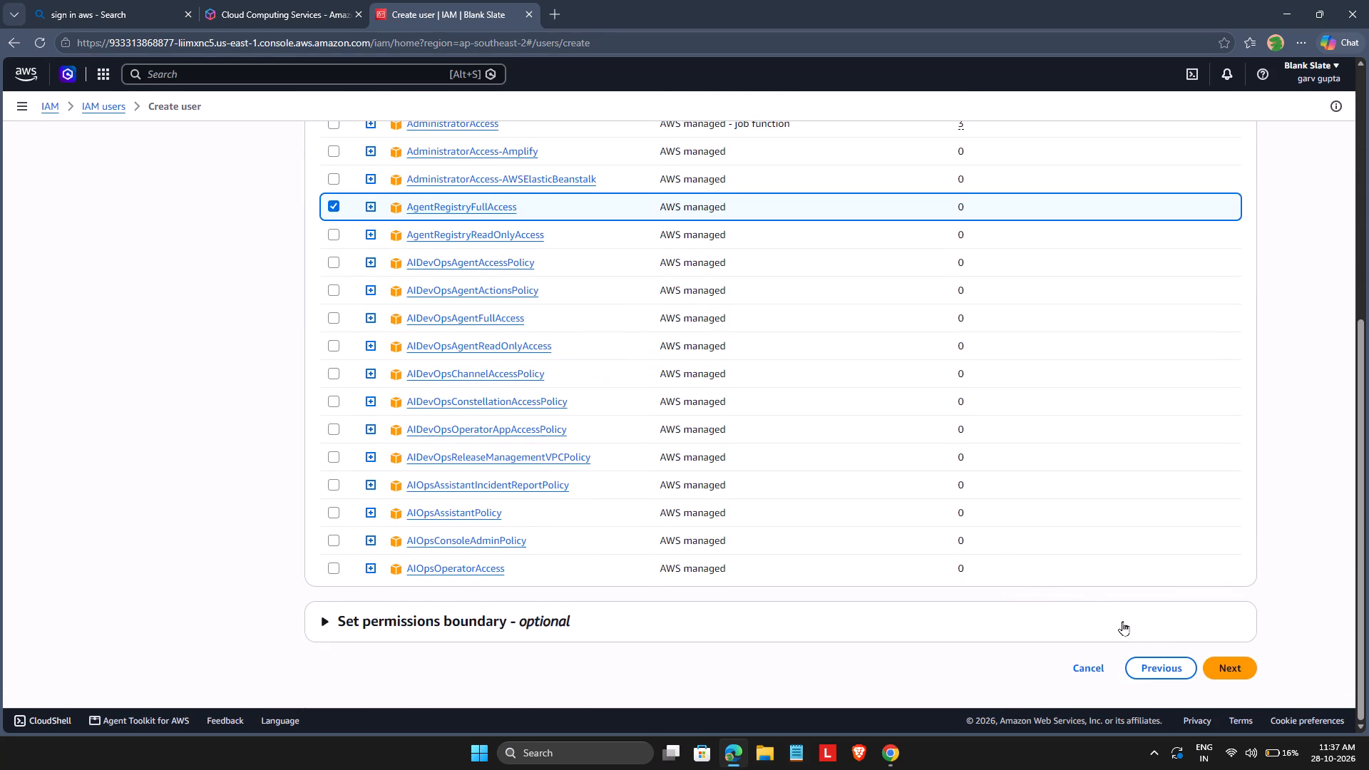
pyautogui.click(1226, 662)
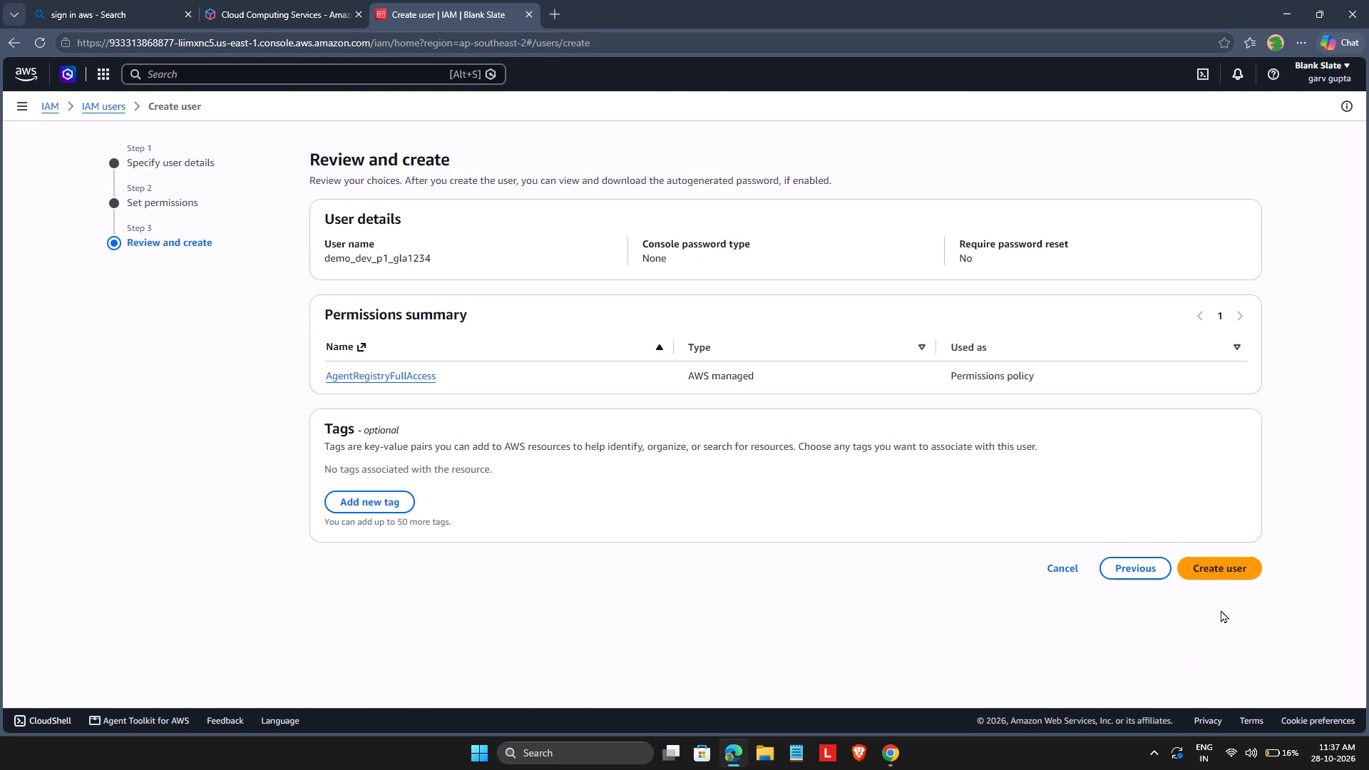
pyautogui.click(1223, 573)
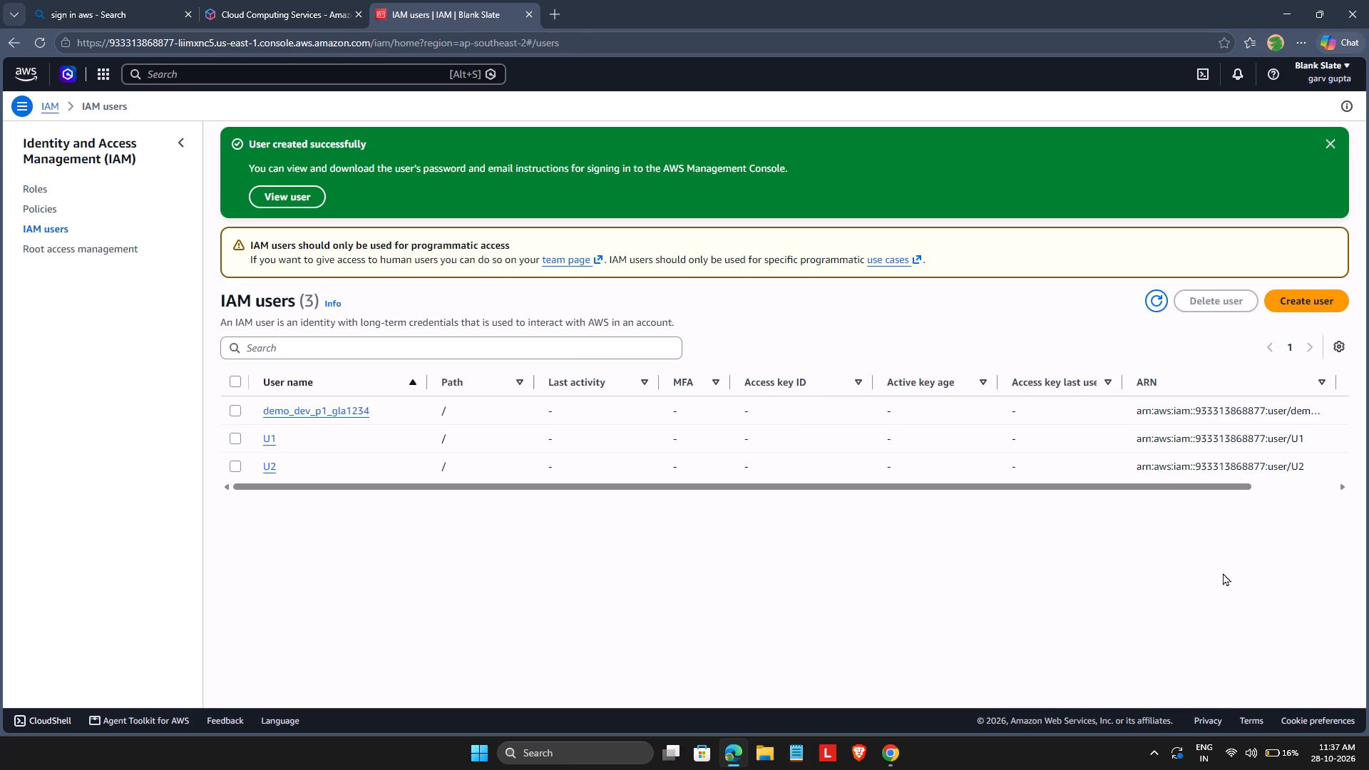
# Start a new IAM policy in the JSON editor and allow all EC2 actions (ec2:*) in its statement.
pyautogui.click(41, 206)
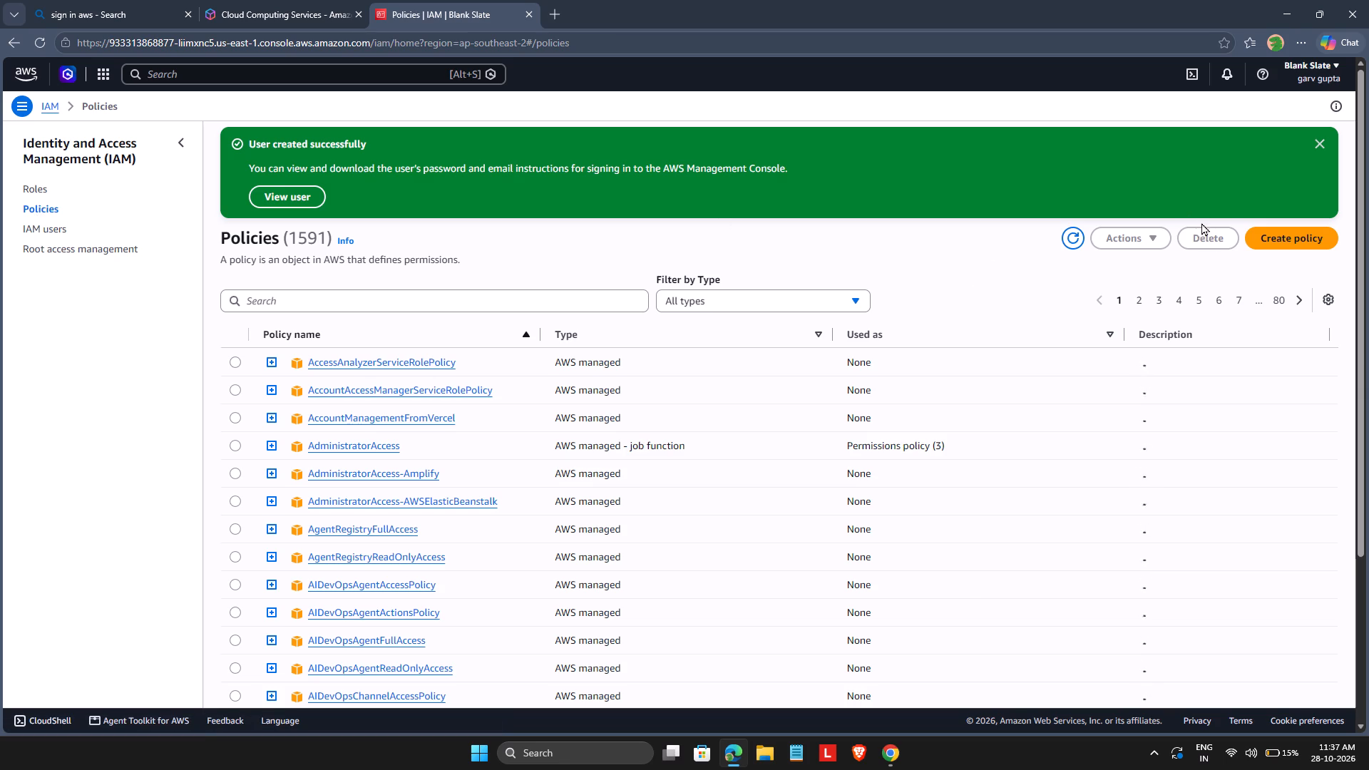
pyautogui.click(1291, 239)
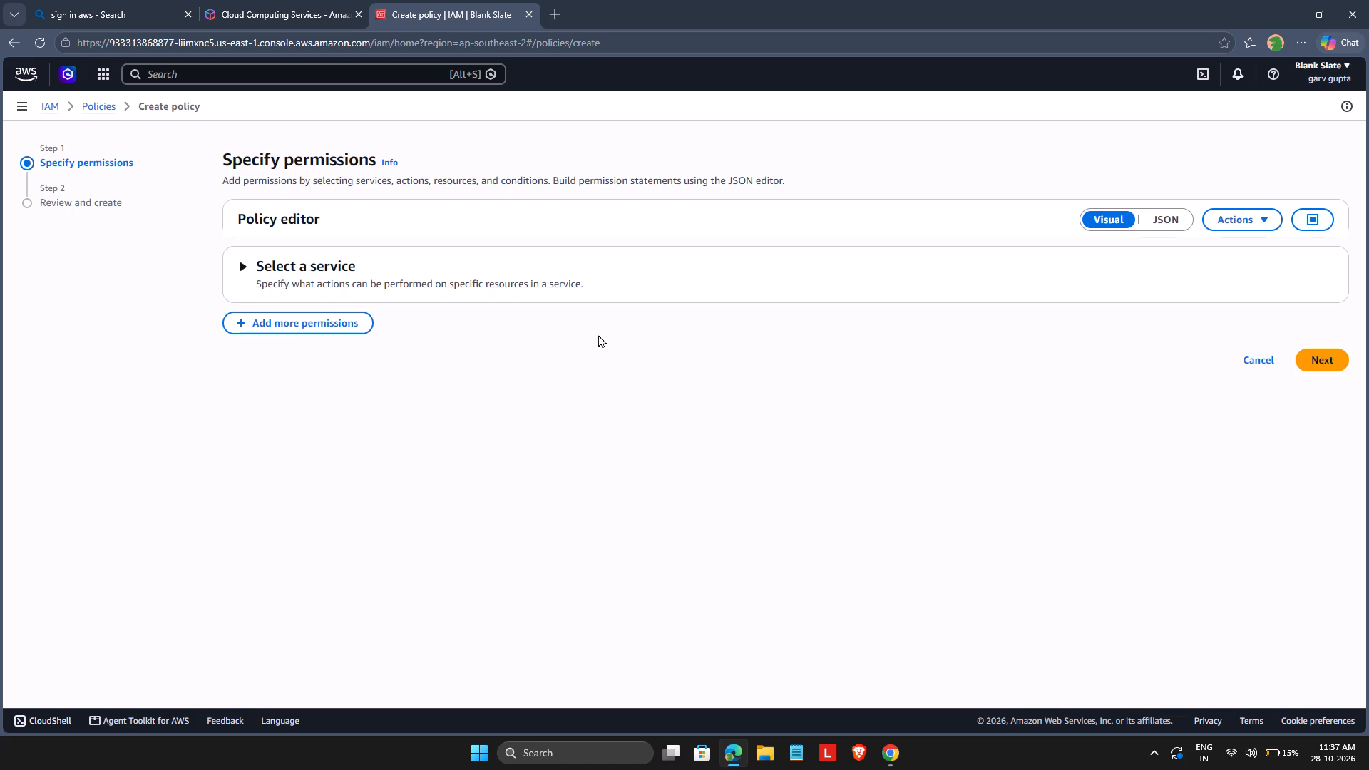
pyautogui.click(1159, 220)
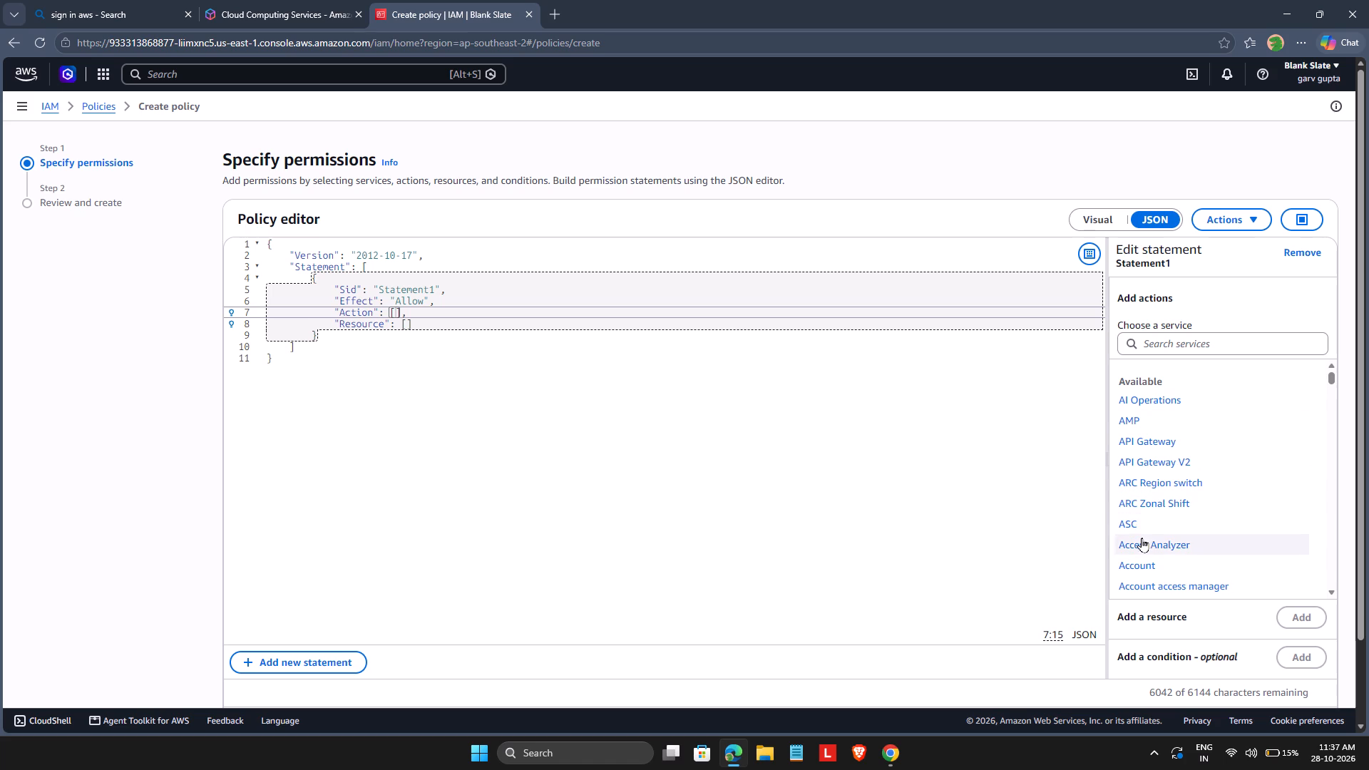
pyautogui.click(1167, 343)
pyautogui.write('ex')
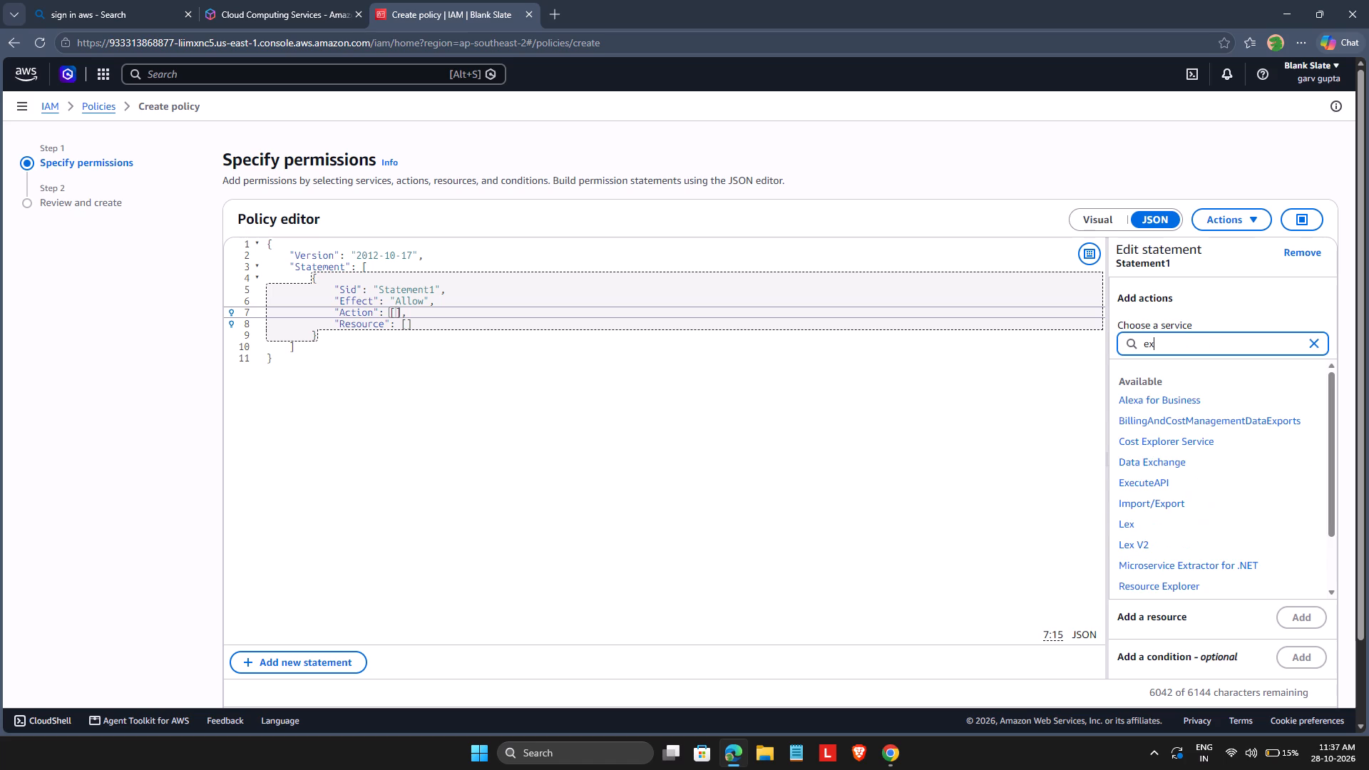
pyautogui.press('BackSpace')
pyautogui.write('ws')
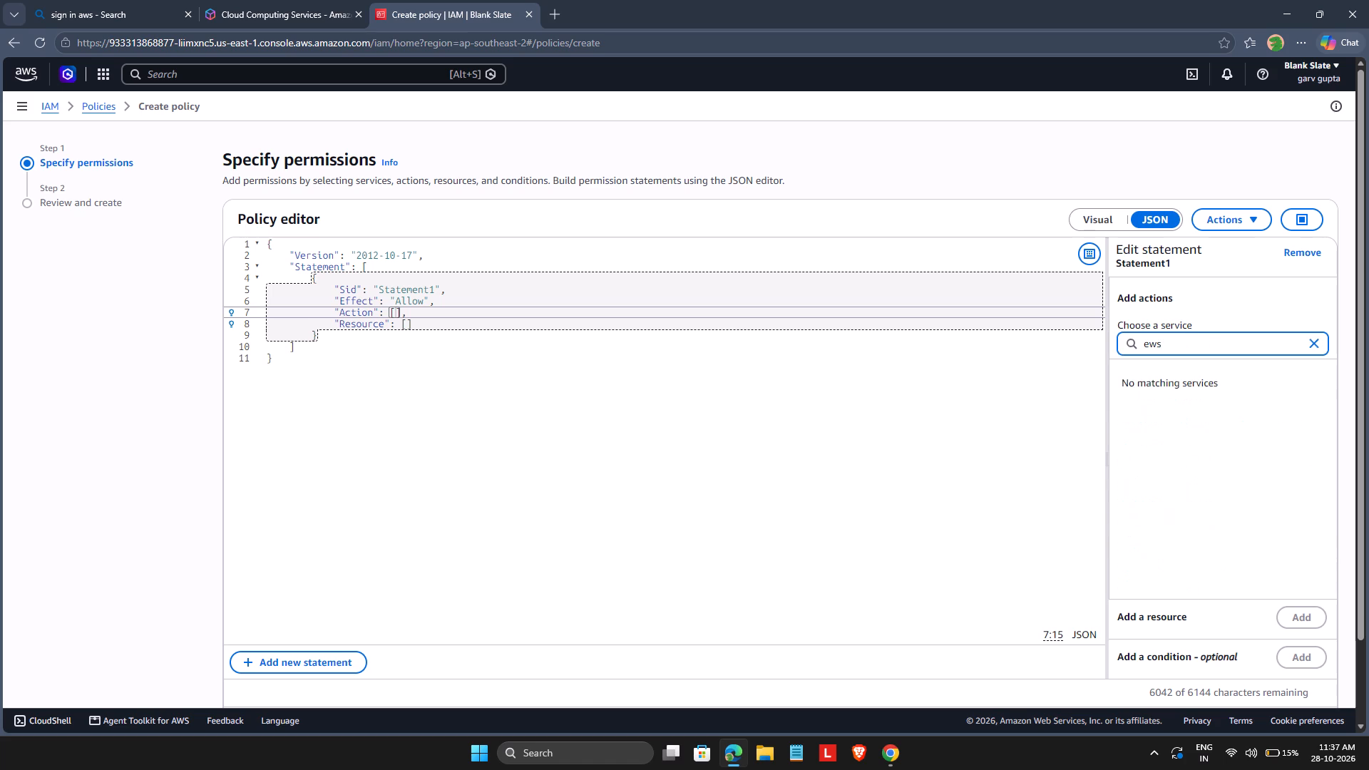
pyautogui.press('Return')
pyautogui.press('BackSpace')
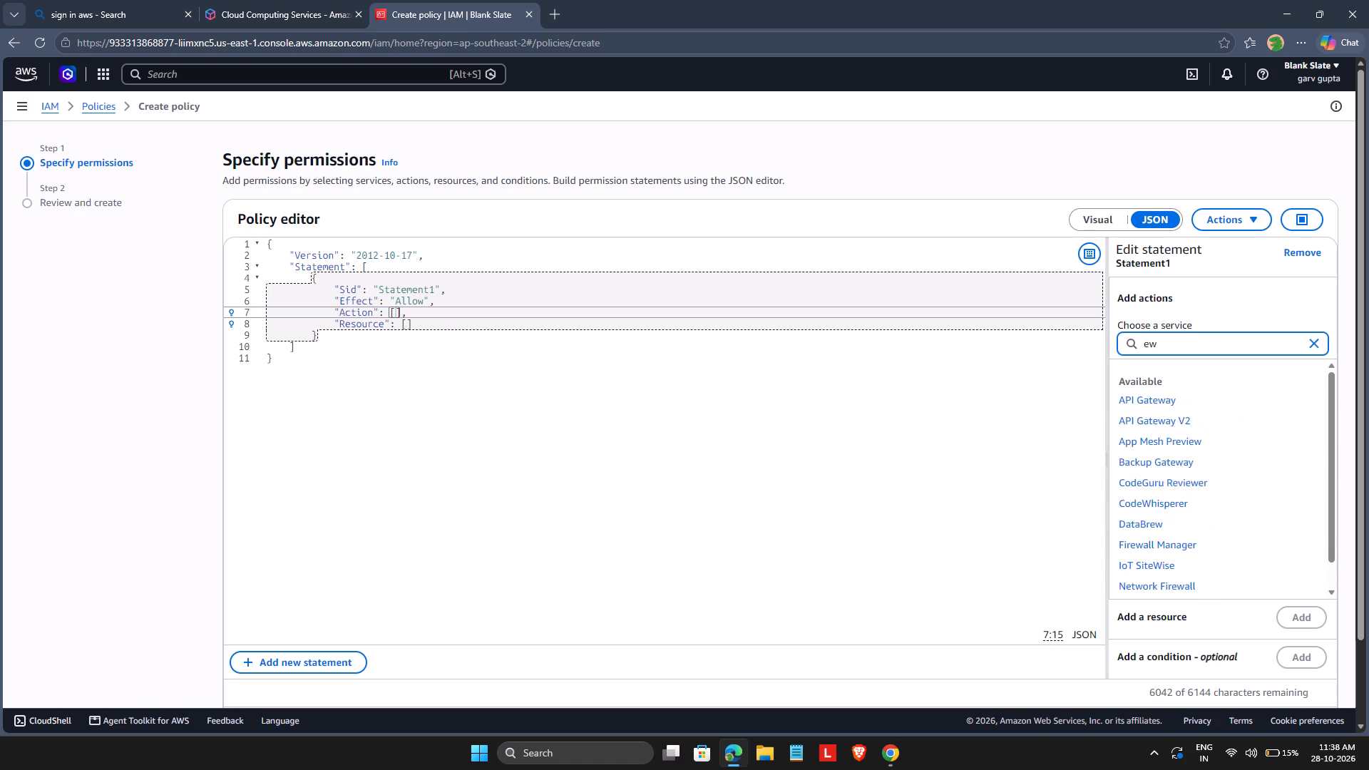
pyautogui.press('BackSpace')
pyautogui.write('c2')
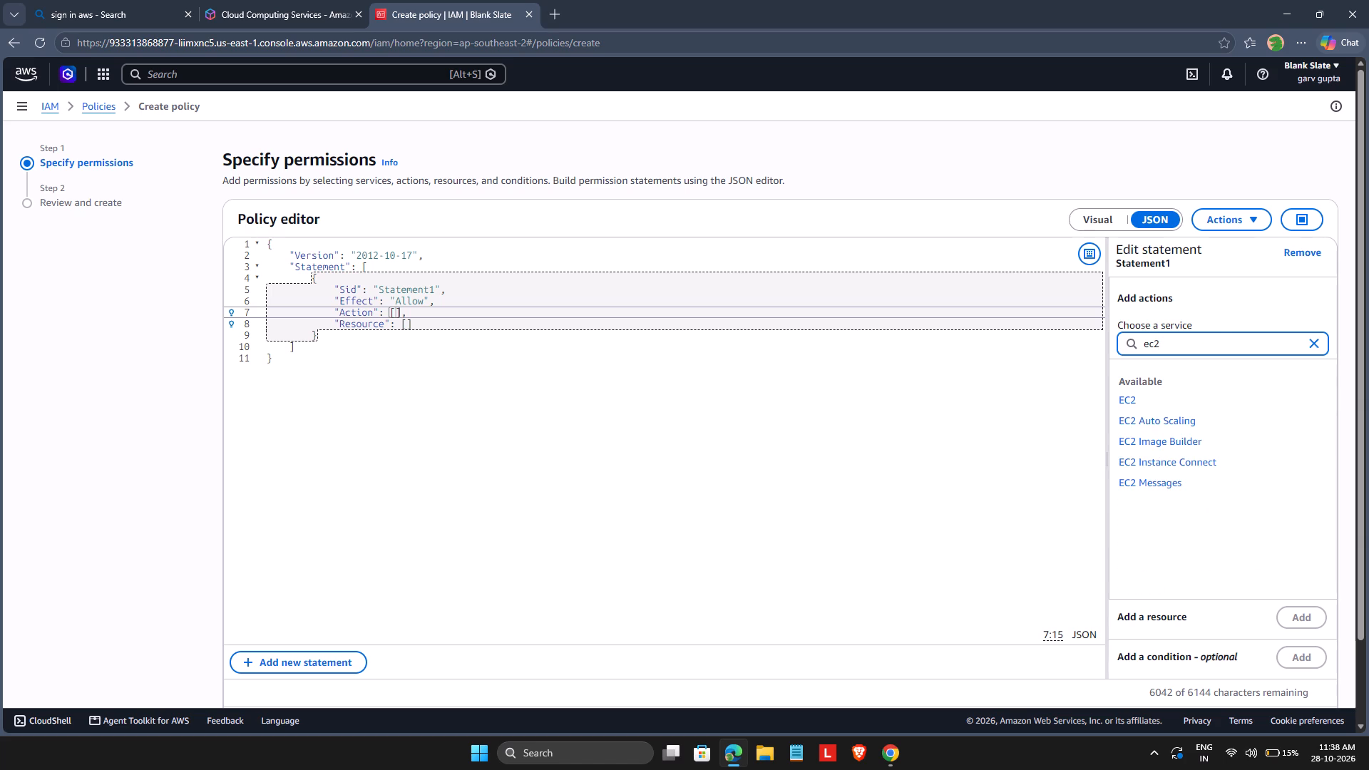
pyautogui.click(1120, 399)
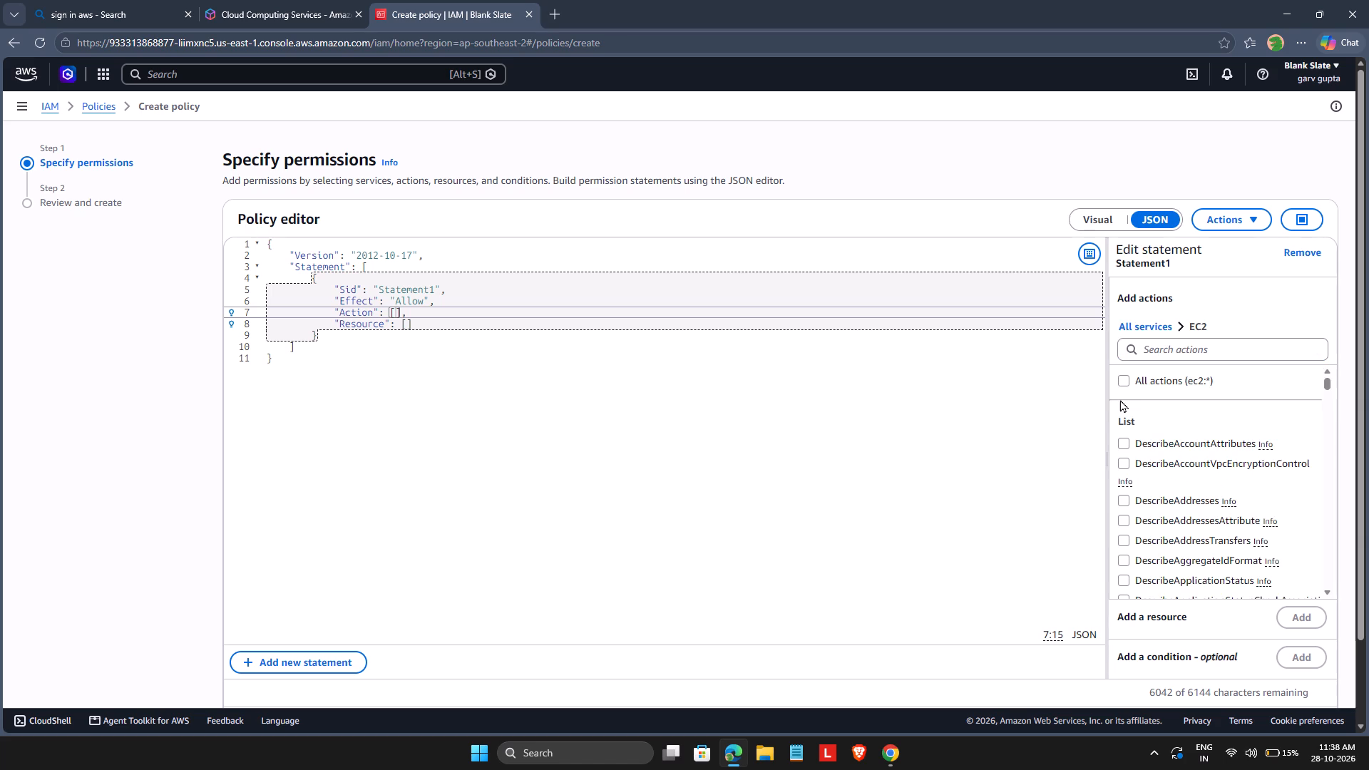
pyautogui.click(1125, 380)
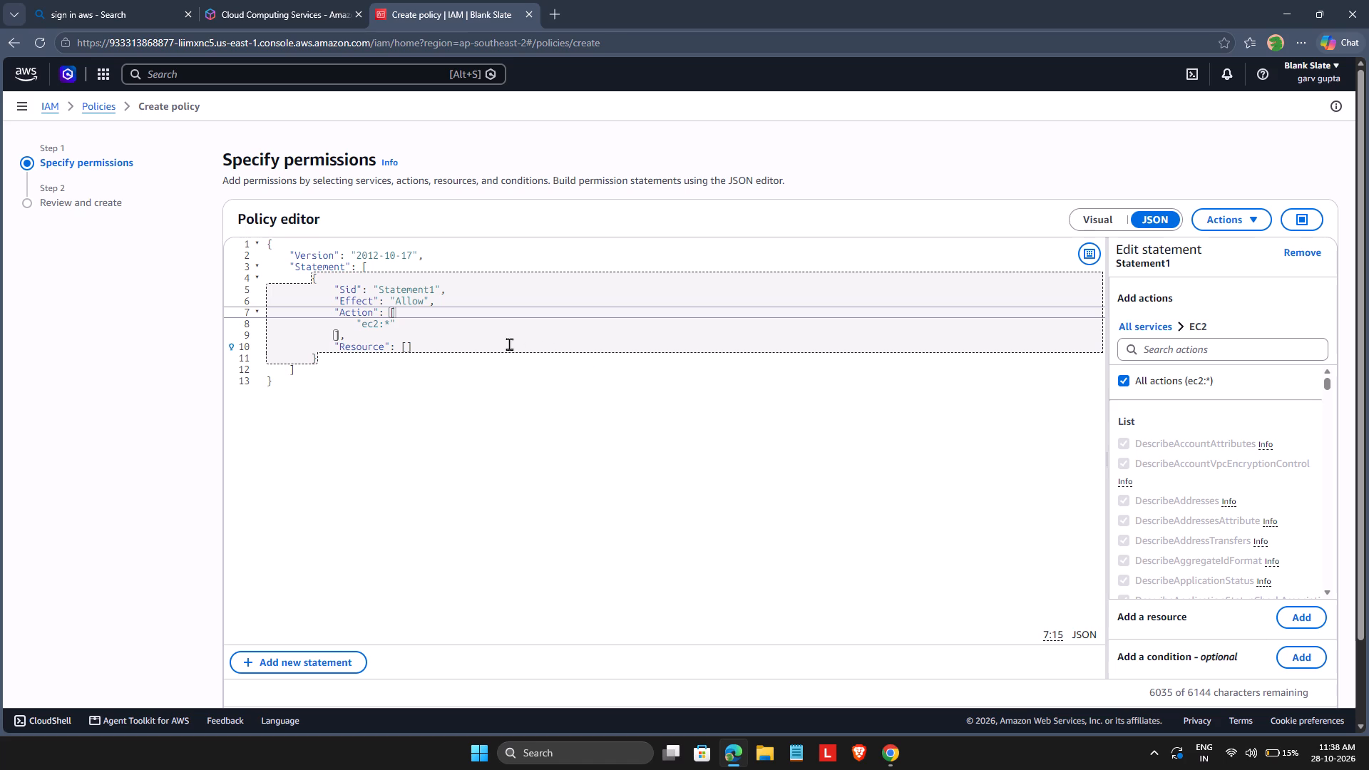
# Add All Resources for EC2 as the statement's resource and continue to reviewing the policy.
pyautogui.click(1300, 614)
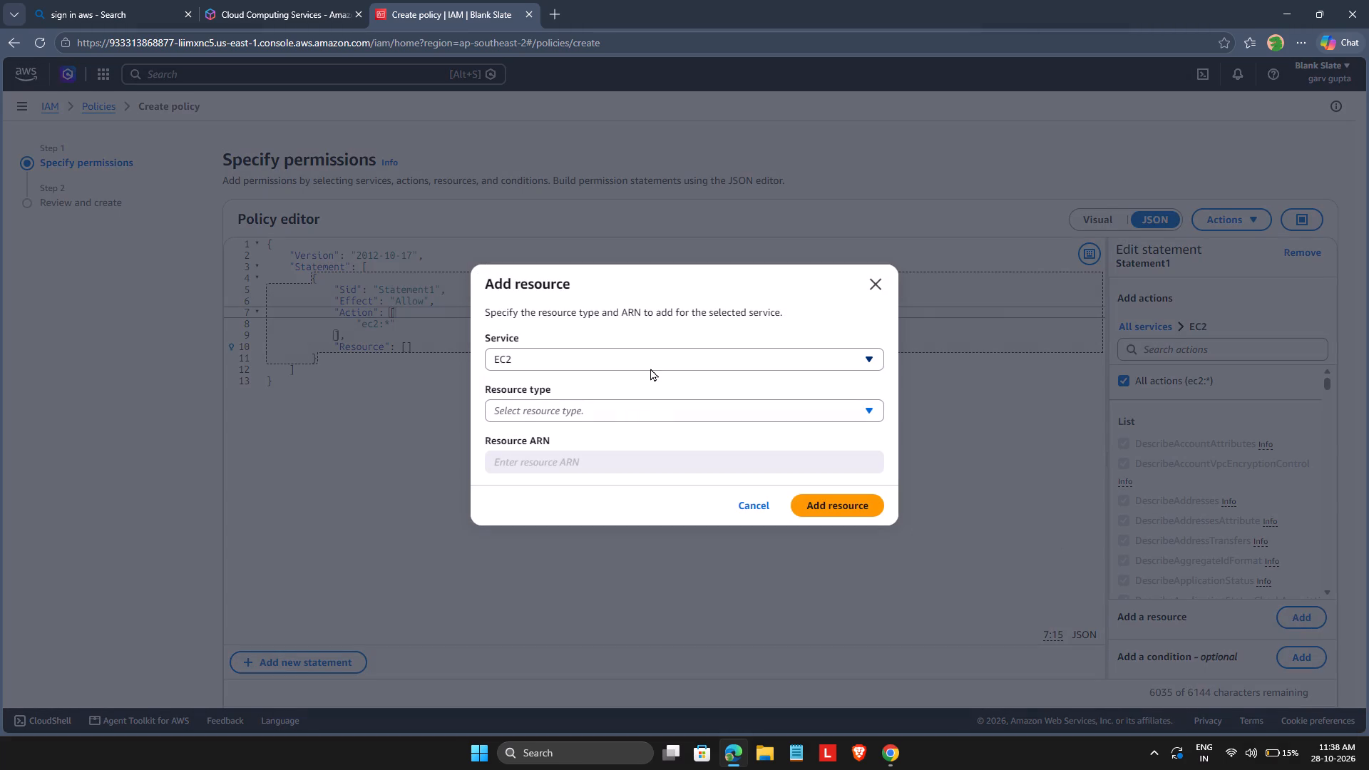
pyautogui.click(659, 410)
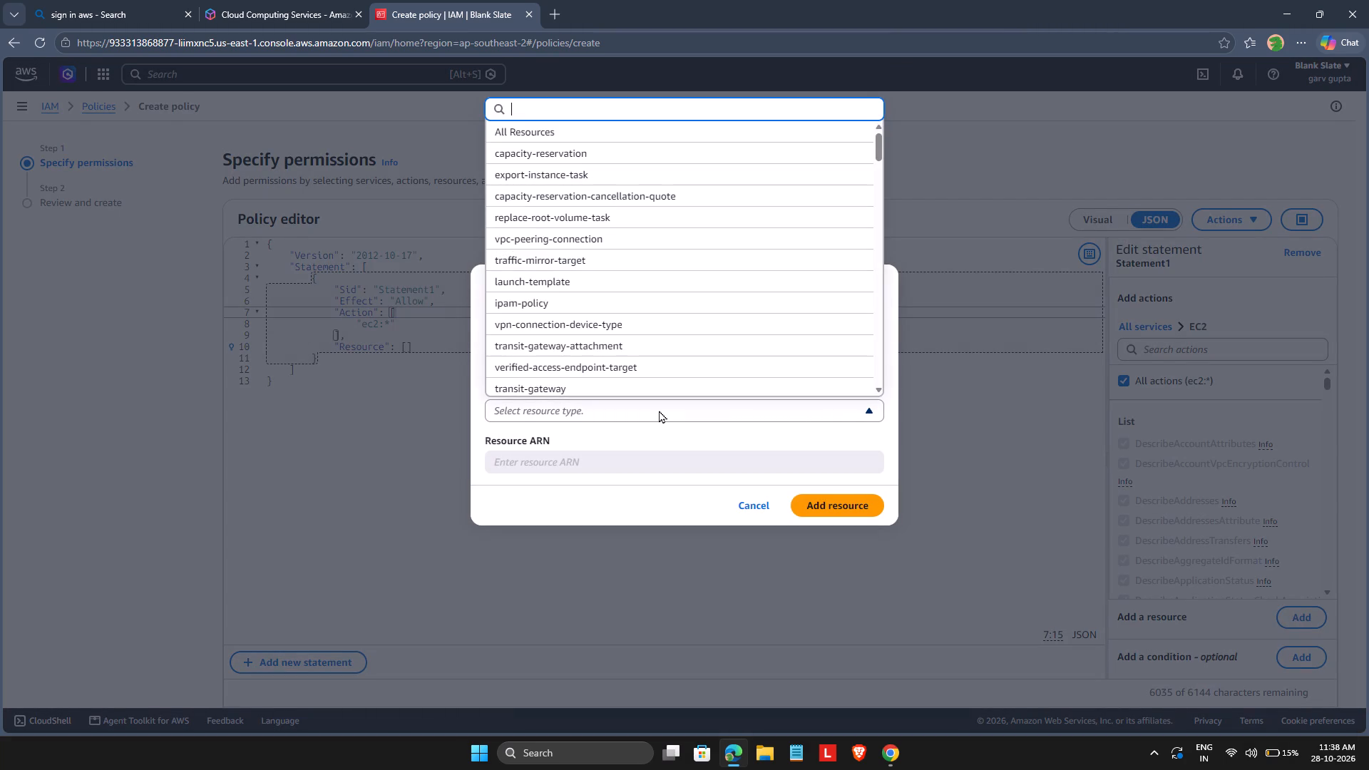
pyautogui.click(590, 132)
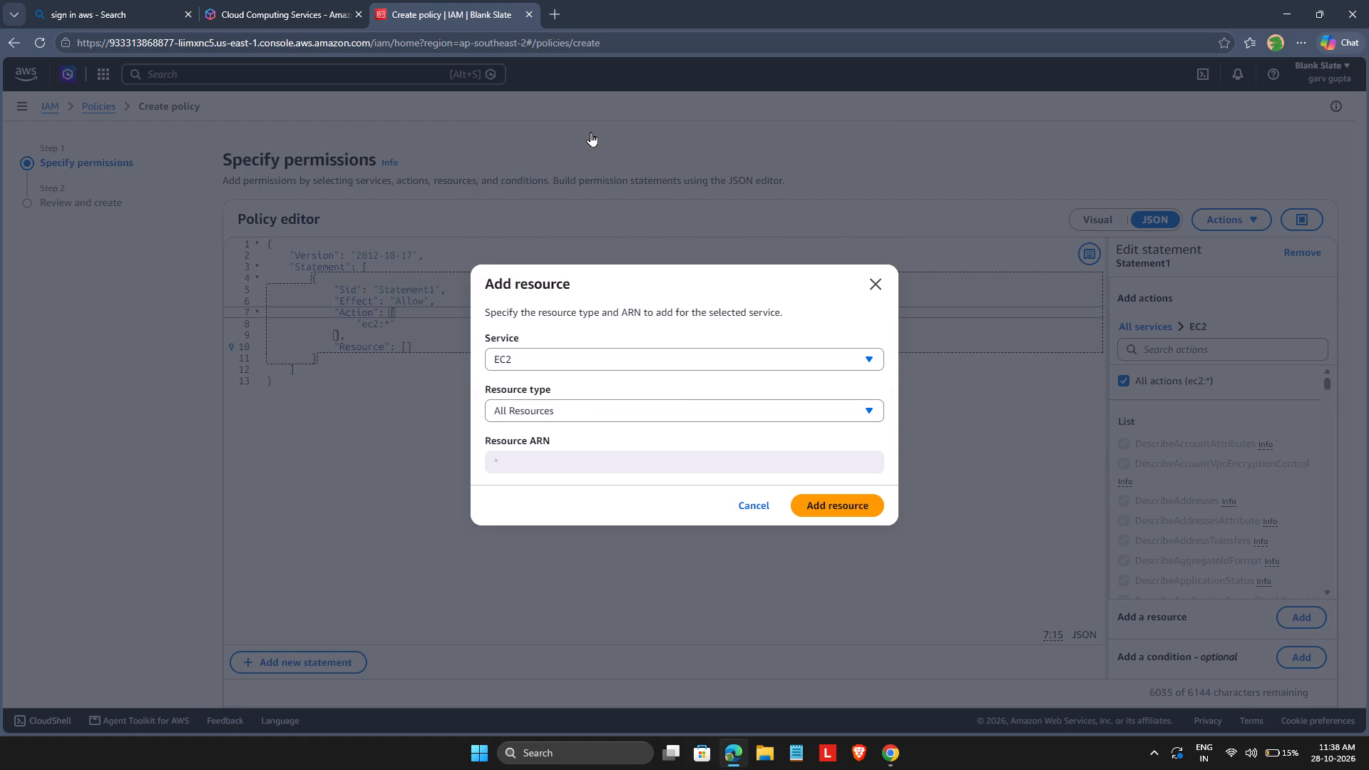
pyautogui.click(809, 502)
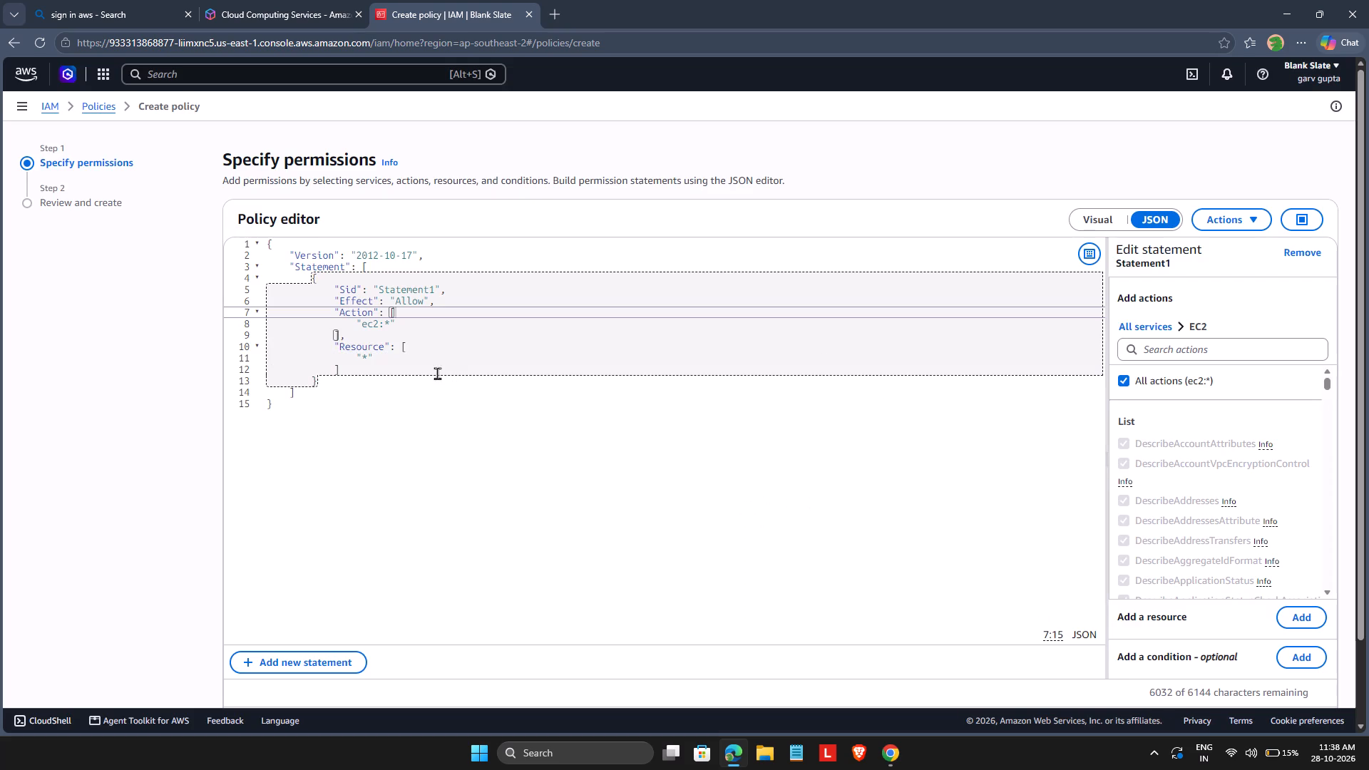
pyautogui.scroll(-3, 749, 522)
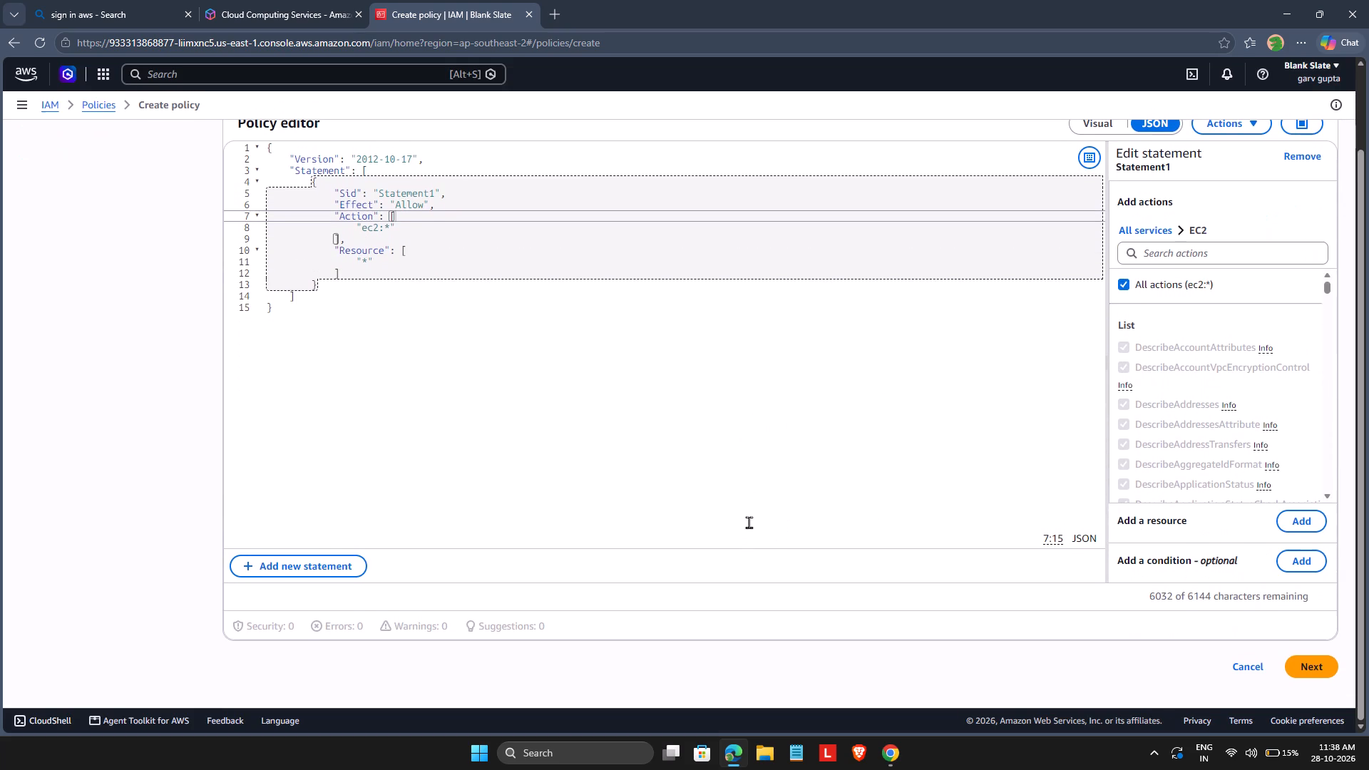
pyautogui.click(1292, 666)
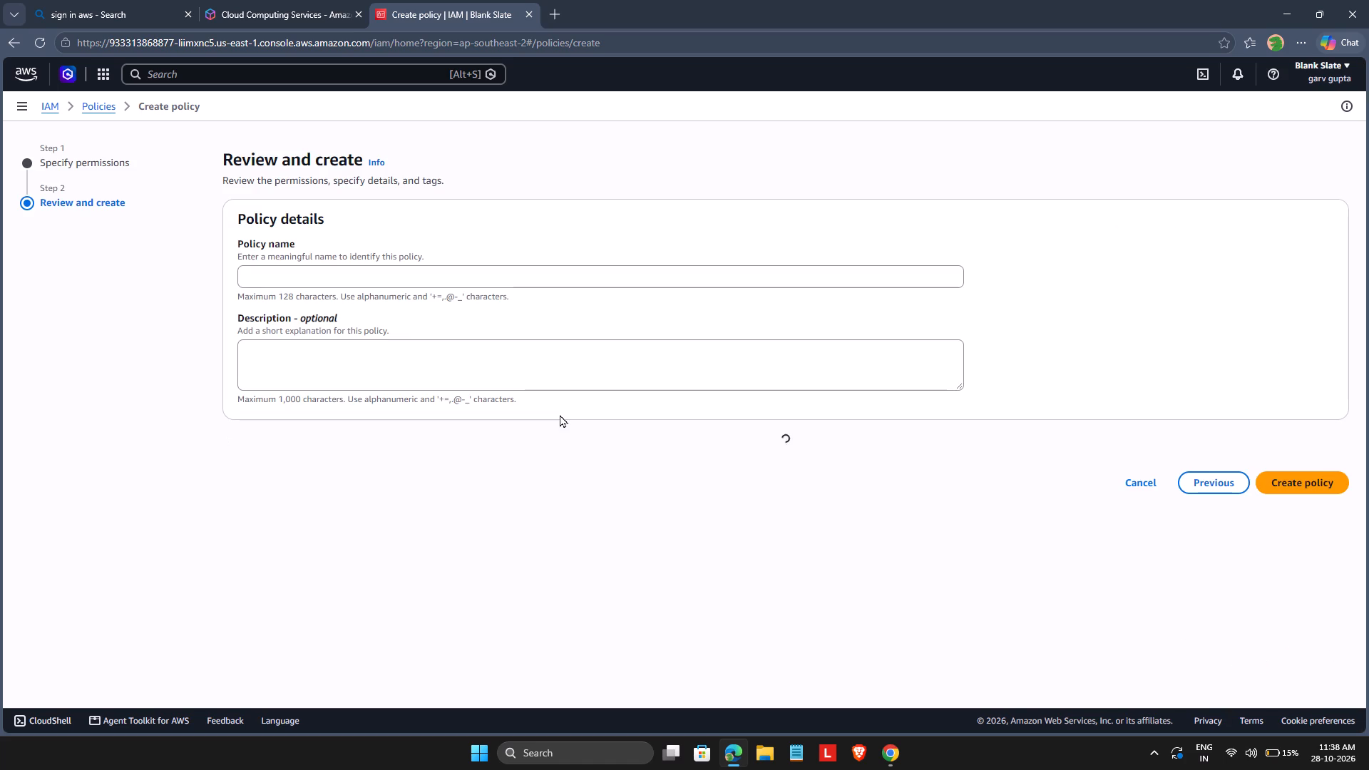
# Name the policy new, describe it as "EC2 policies", and create it.
pyautogui.click(374, 272)
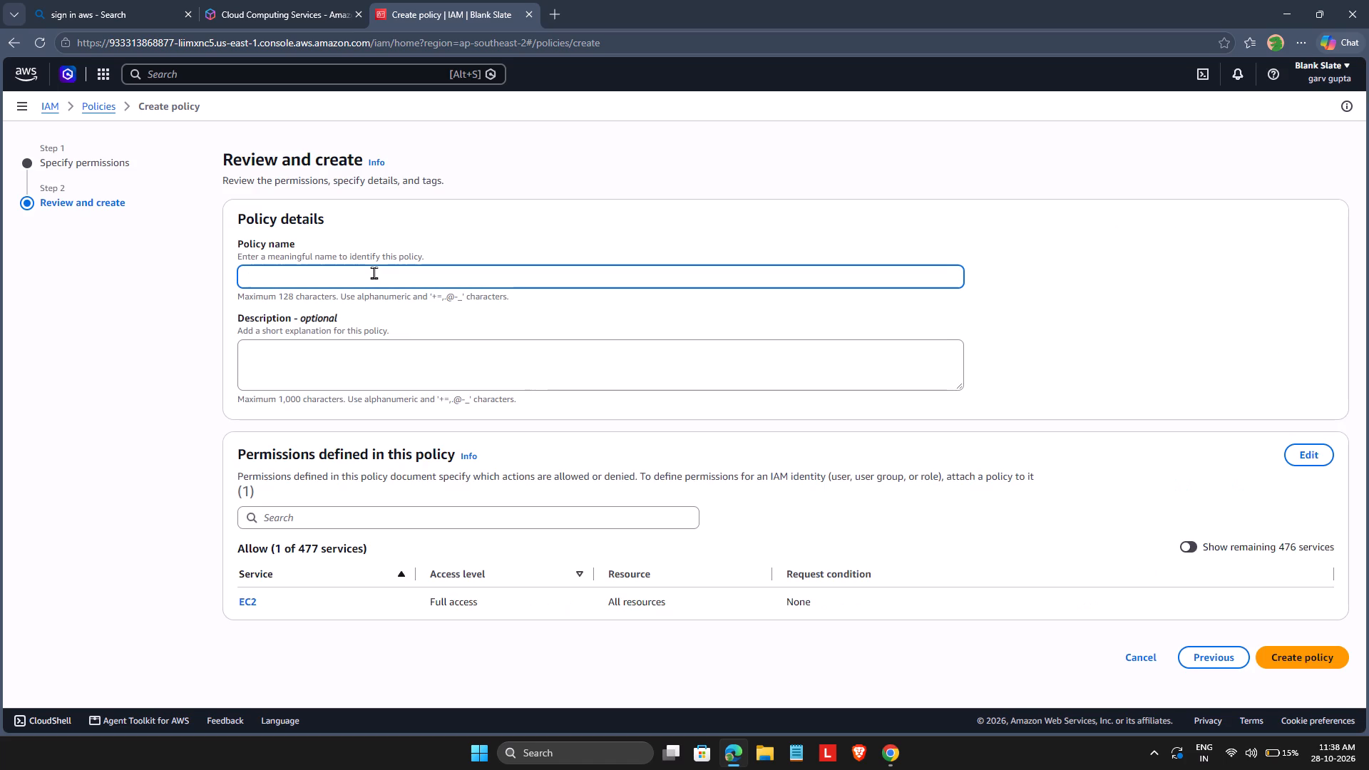
pyautogui.write('new')
pyautogui.write('_po')
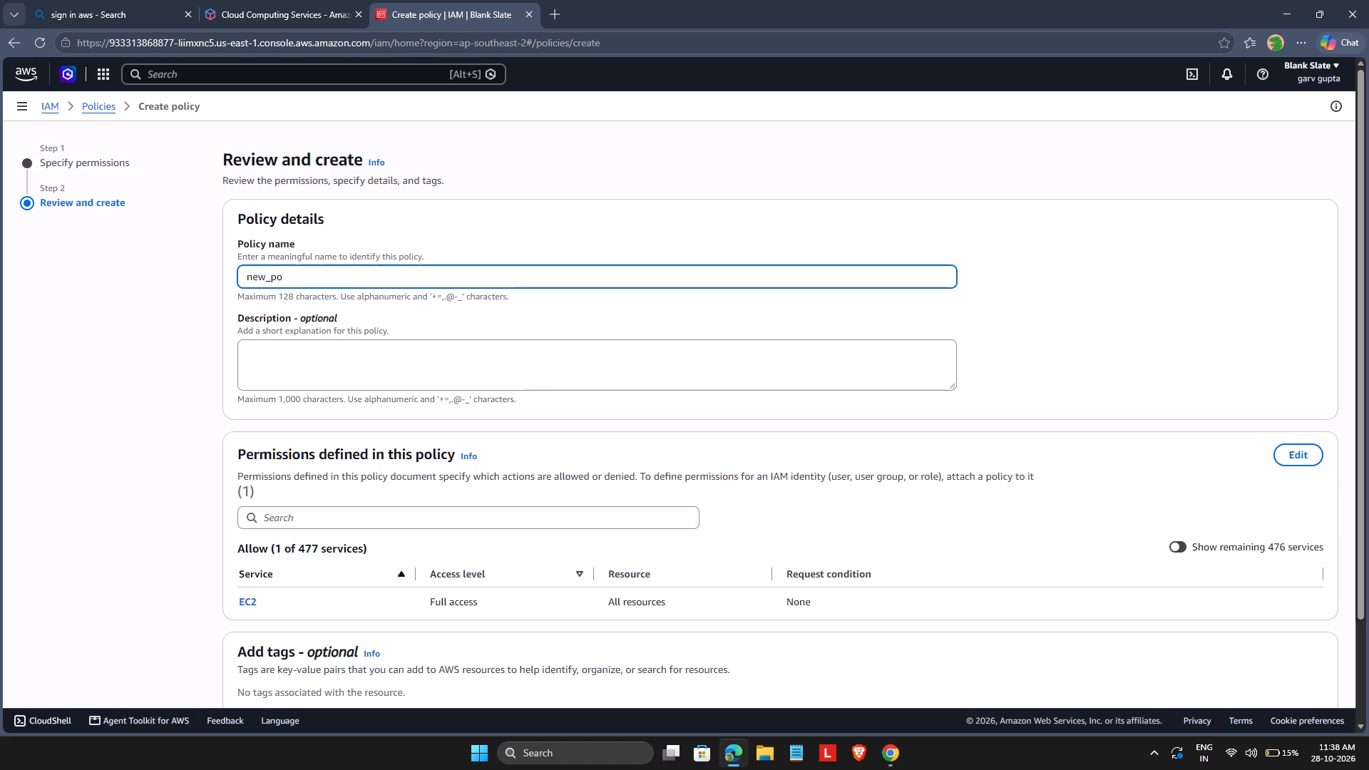
pyautogui.press('BackSpace')
pyautogui.press('BackSpace')
pyautogui.press('BackSpace')
pyautogui.click(348, 363)
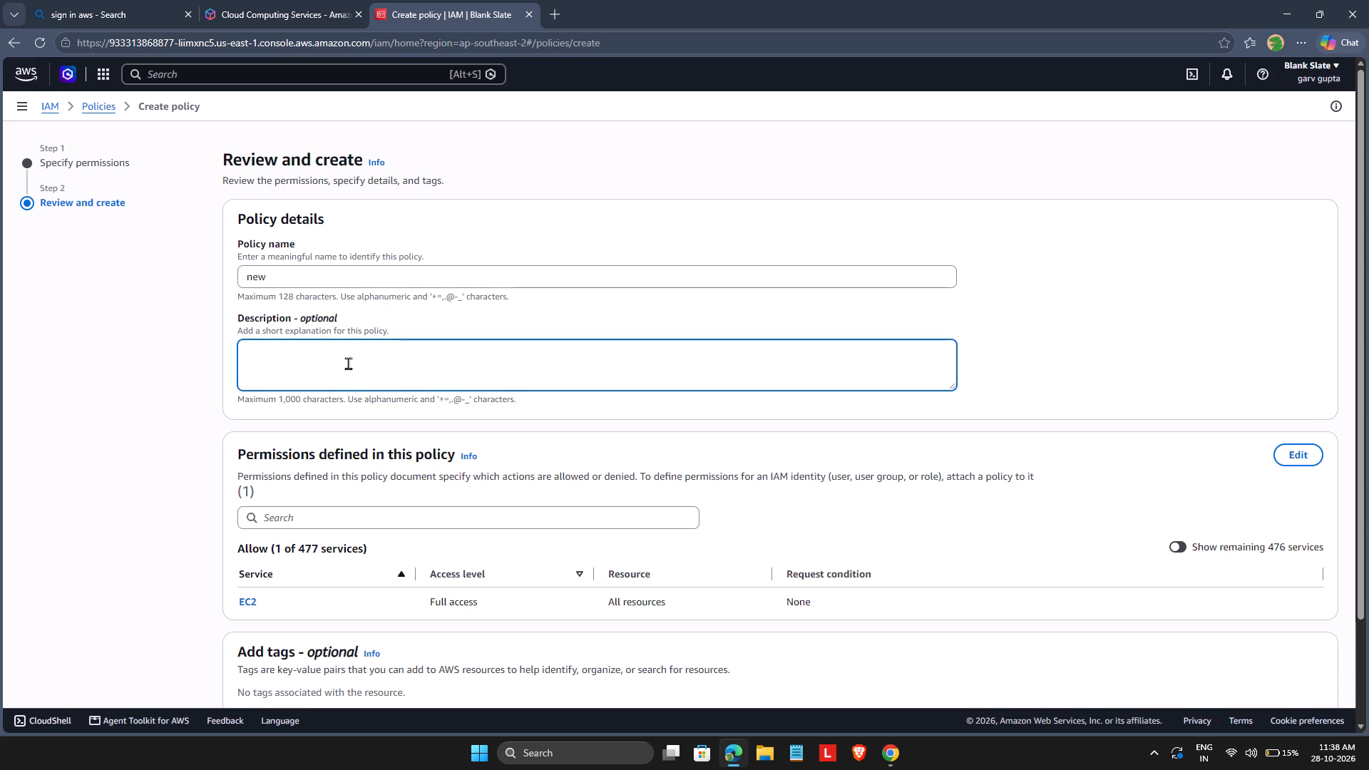
pyautogui.write('EC2')
pyautogui.press('space')
pyautogui.write('policies')
pyautogui.scroll(-1, 449, 451)
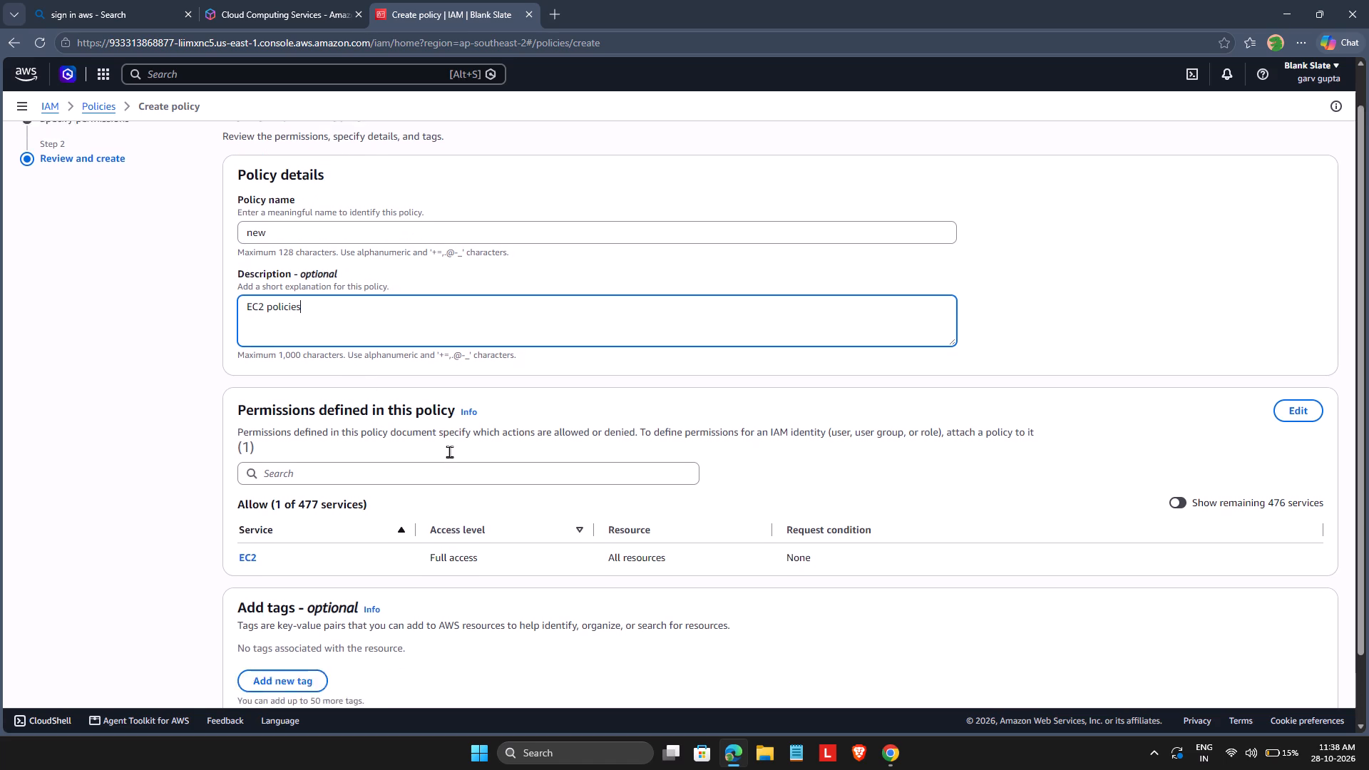
pyautogui.scroll(-4, 449, 451)
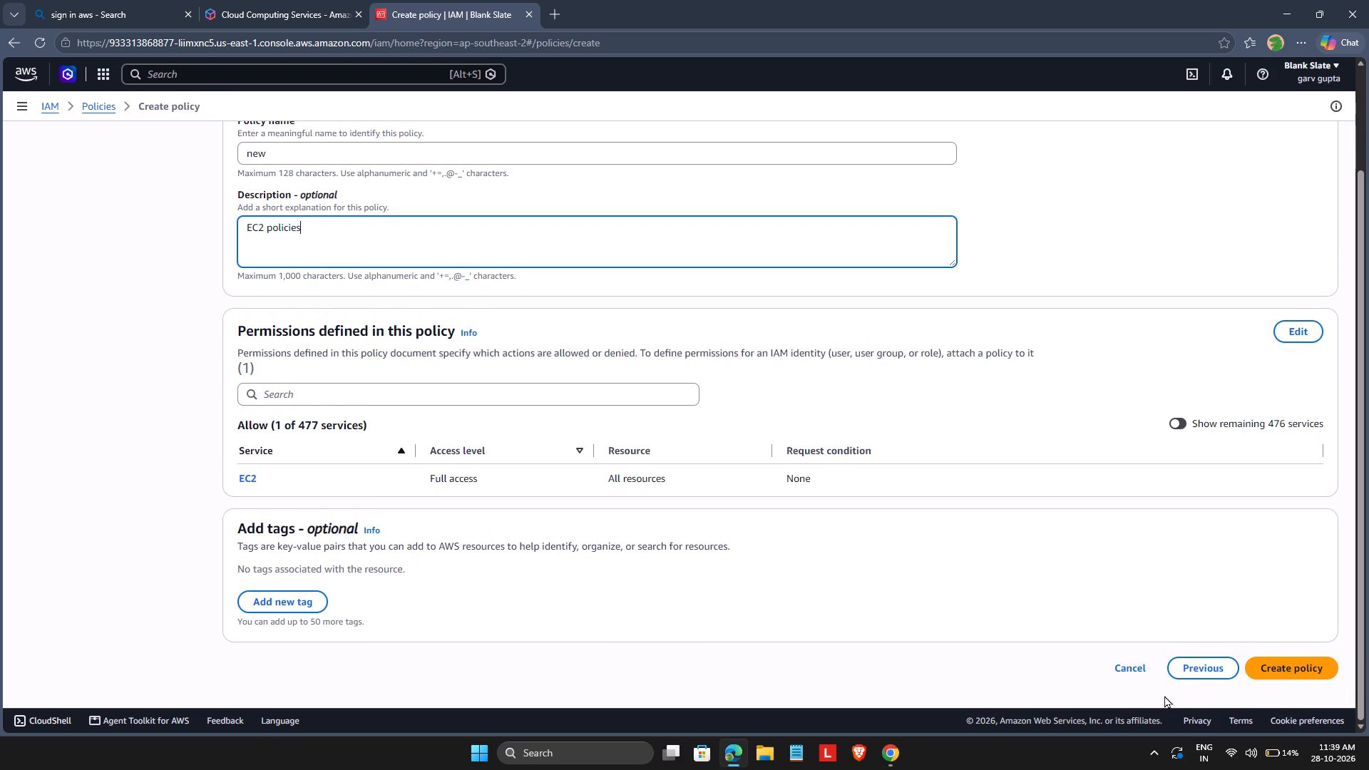
pyautogui.click(1291, 660)
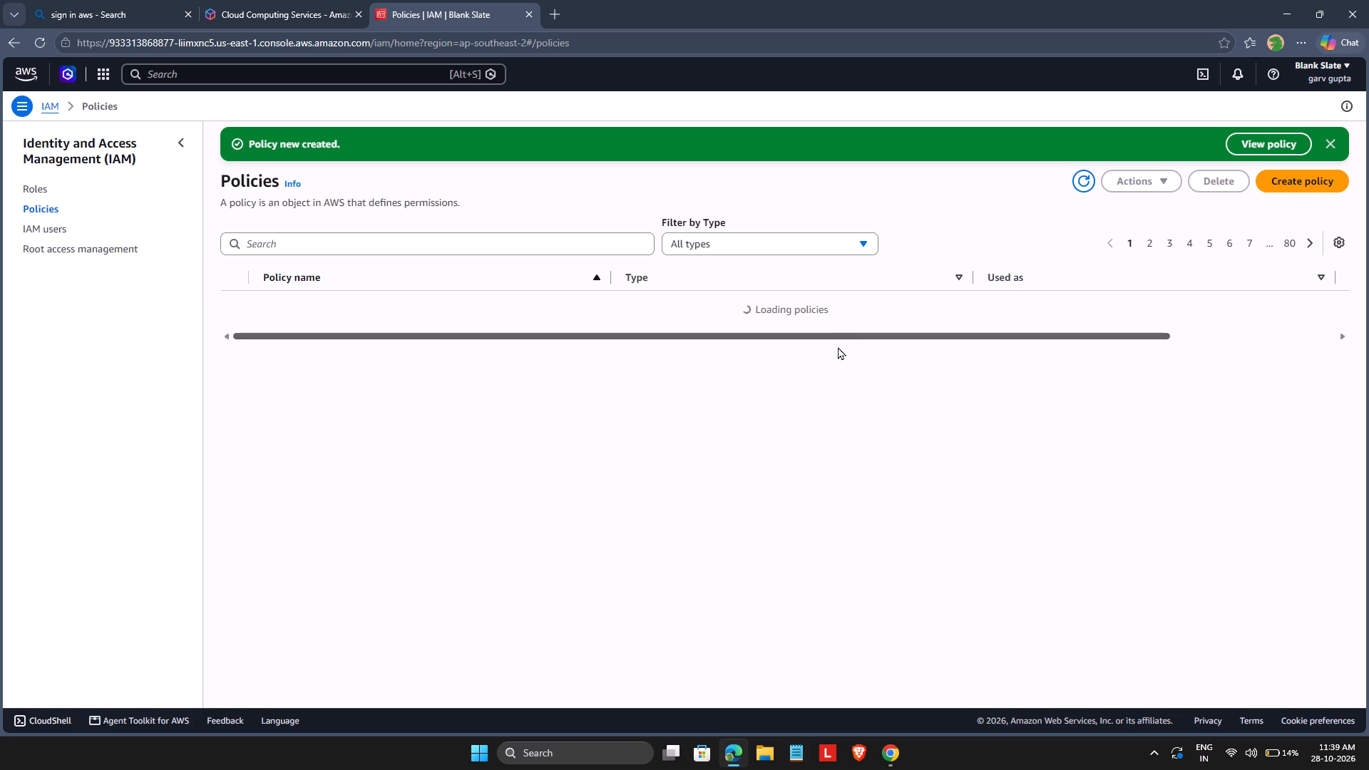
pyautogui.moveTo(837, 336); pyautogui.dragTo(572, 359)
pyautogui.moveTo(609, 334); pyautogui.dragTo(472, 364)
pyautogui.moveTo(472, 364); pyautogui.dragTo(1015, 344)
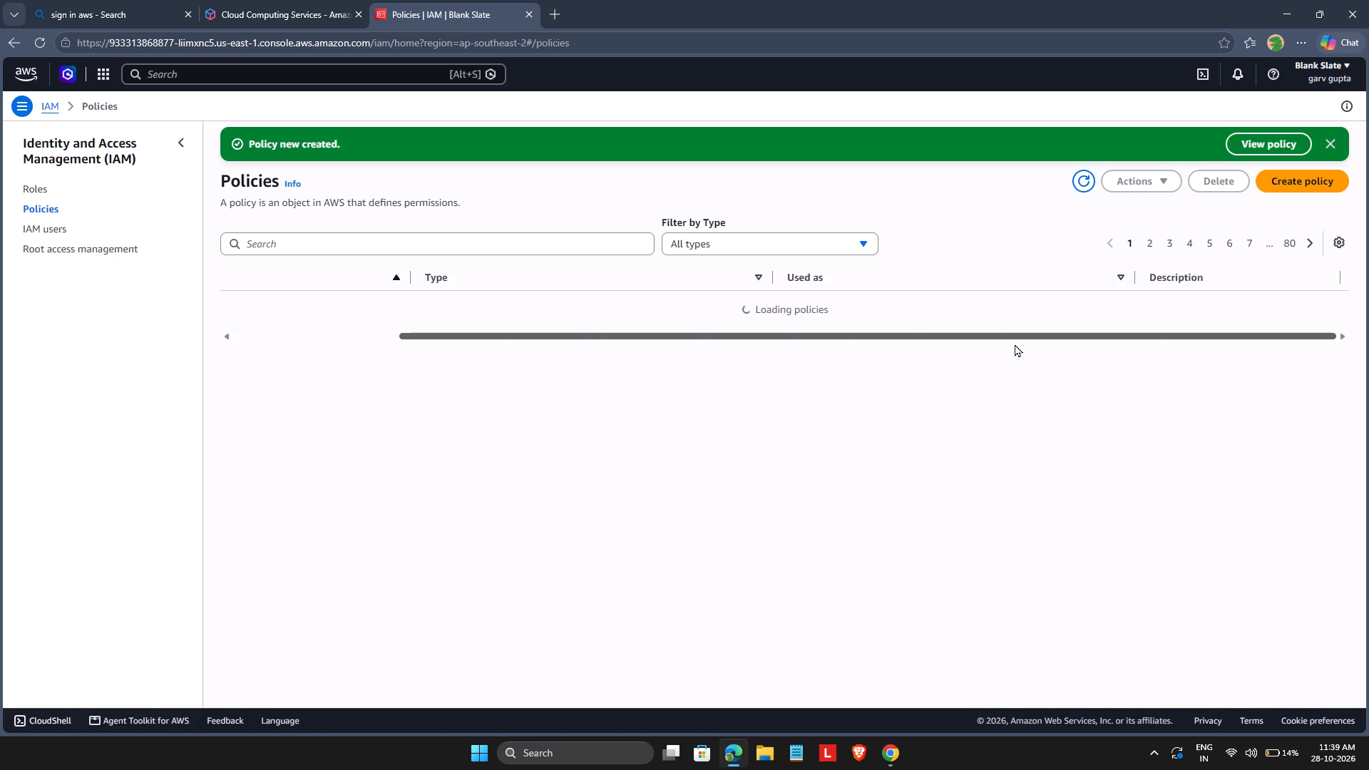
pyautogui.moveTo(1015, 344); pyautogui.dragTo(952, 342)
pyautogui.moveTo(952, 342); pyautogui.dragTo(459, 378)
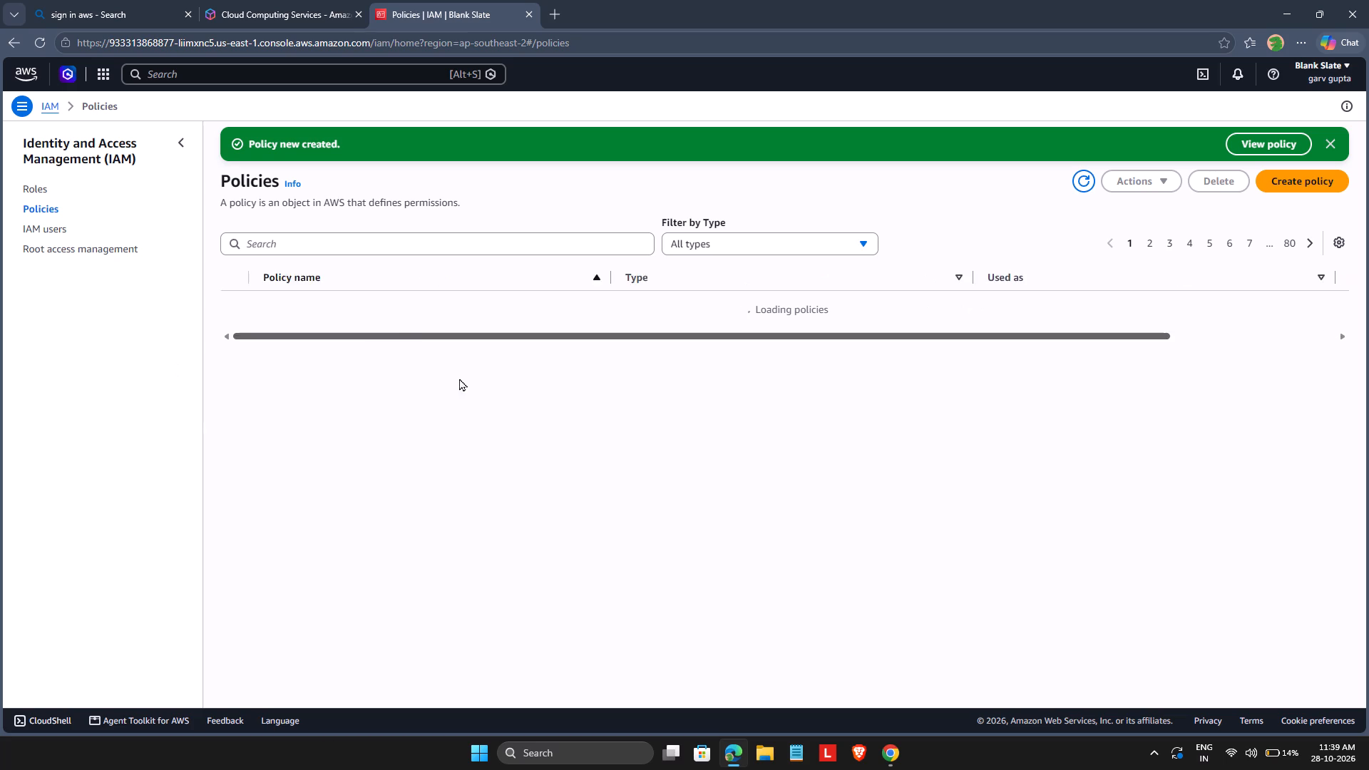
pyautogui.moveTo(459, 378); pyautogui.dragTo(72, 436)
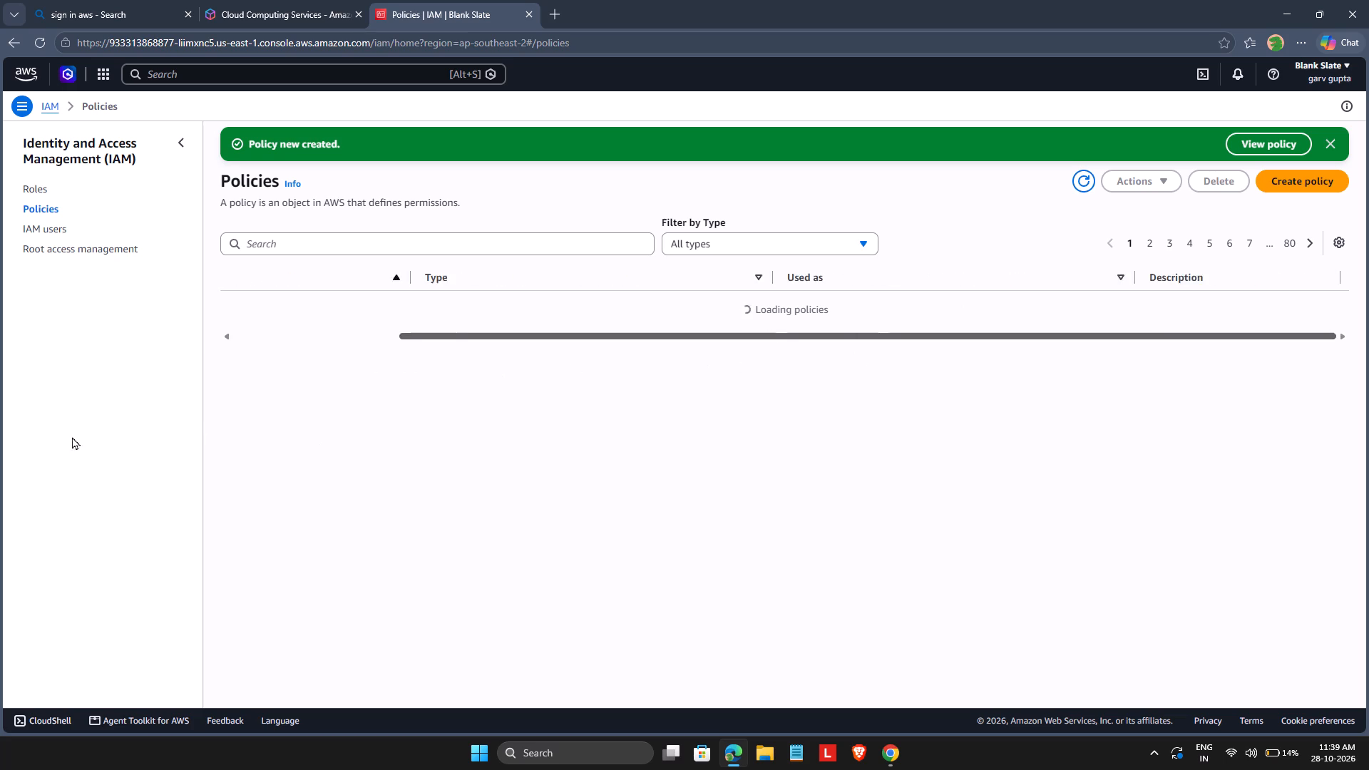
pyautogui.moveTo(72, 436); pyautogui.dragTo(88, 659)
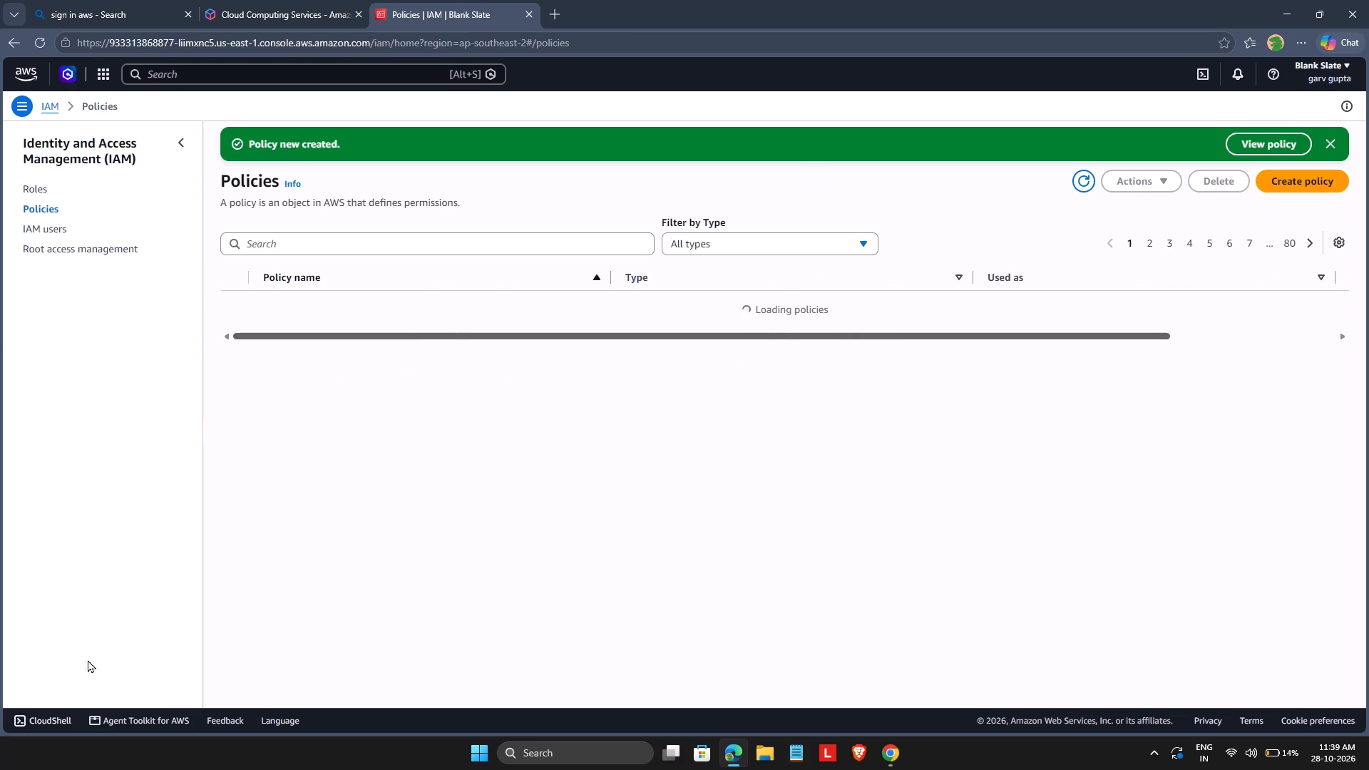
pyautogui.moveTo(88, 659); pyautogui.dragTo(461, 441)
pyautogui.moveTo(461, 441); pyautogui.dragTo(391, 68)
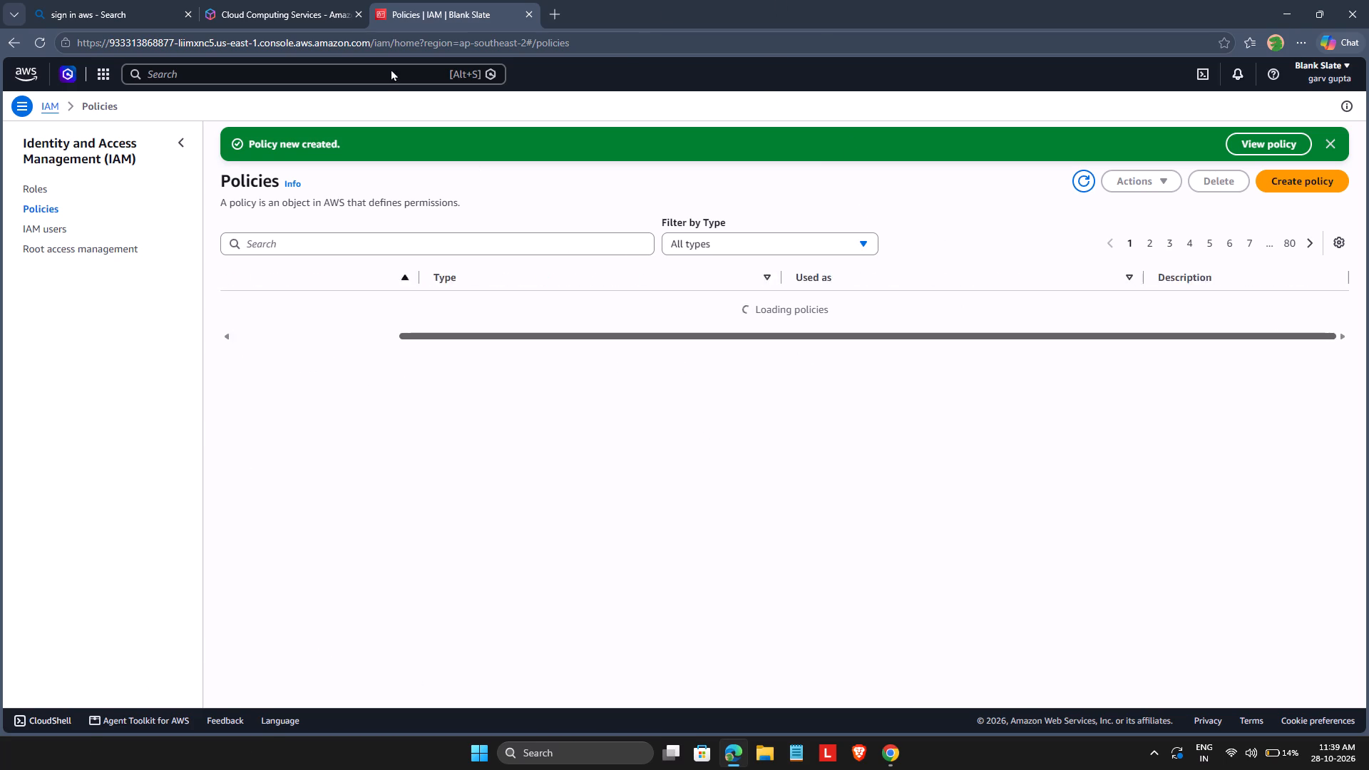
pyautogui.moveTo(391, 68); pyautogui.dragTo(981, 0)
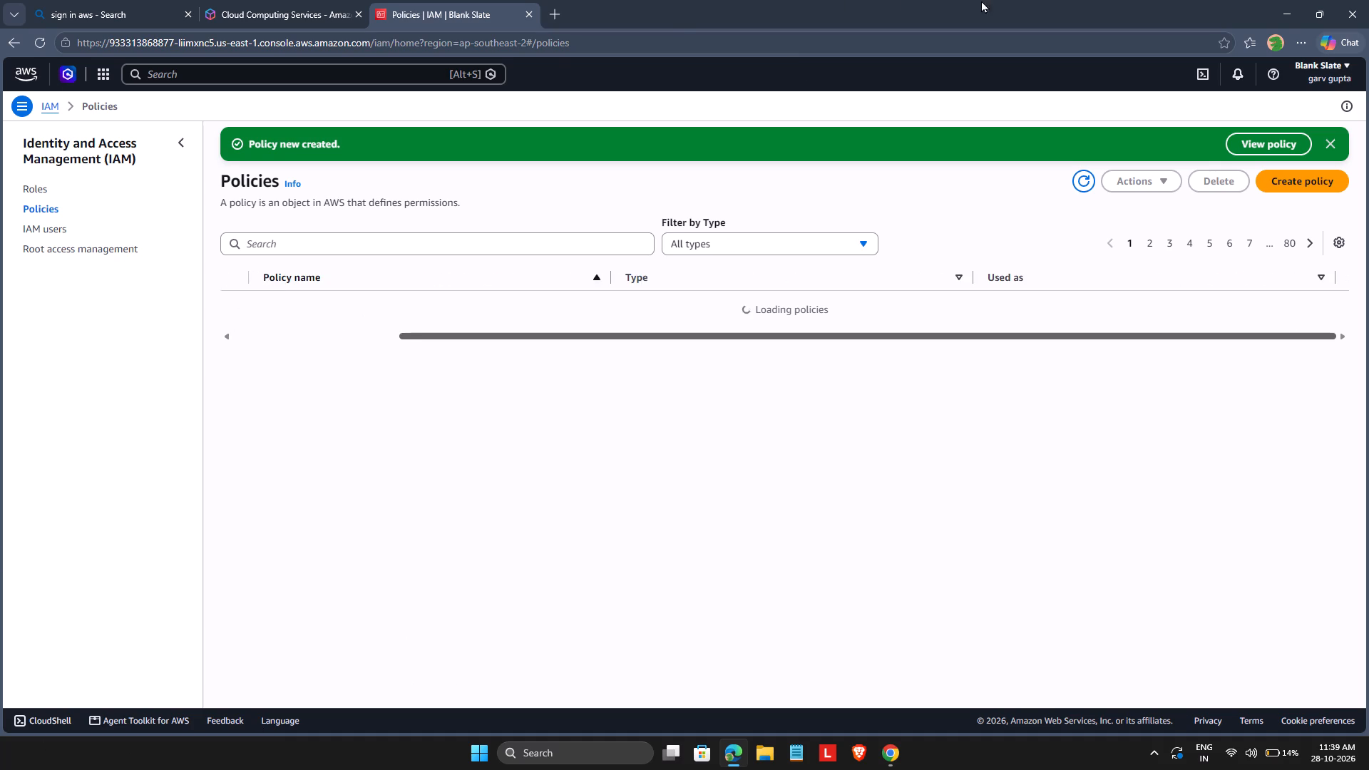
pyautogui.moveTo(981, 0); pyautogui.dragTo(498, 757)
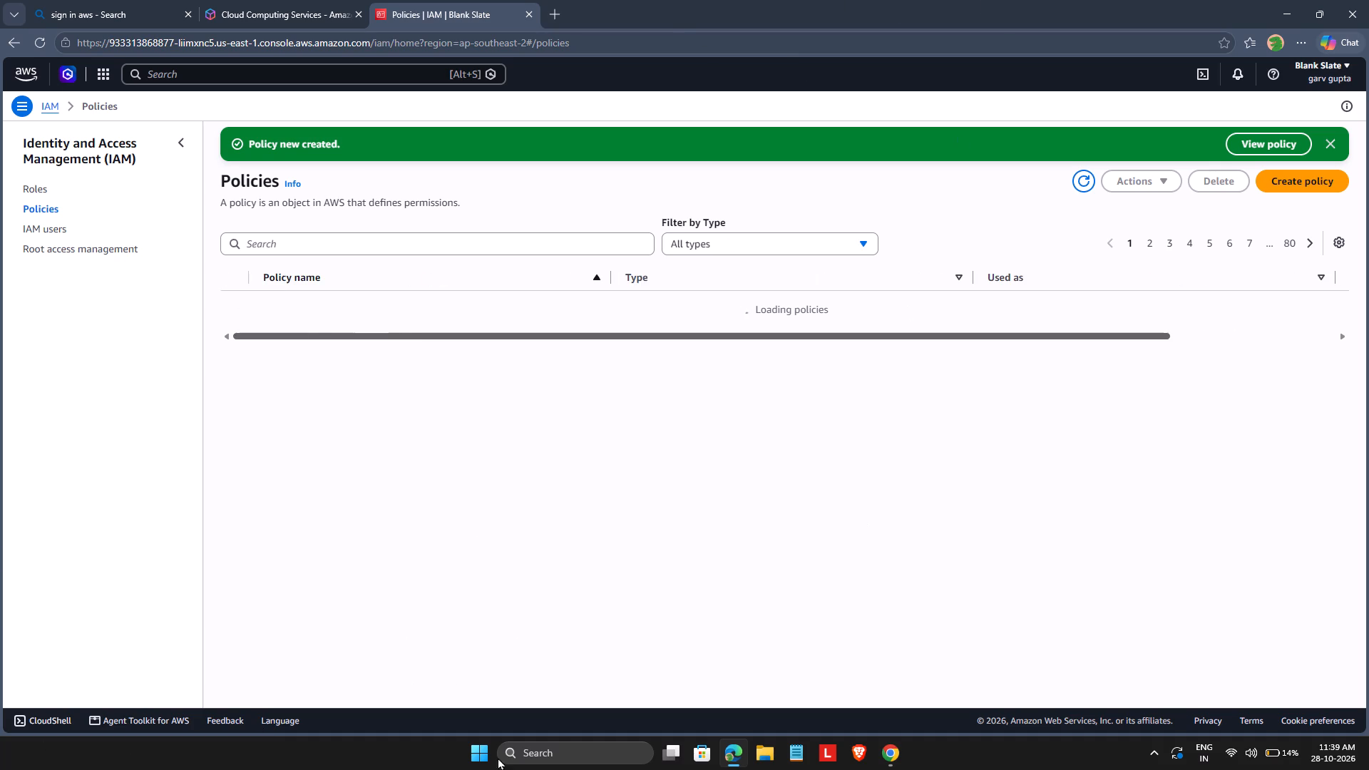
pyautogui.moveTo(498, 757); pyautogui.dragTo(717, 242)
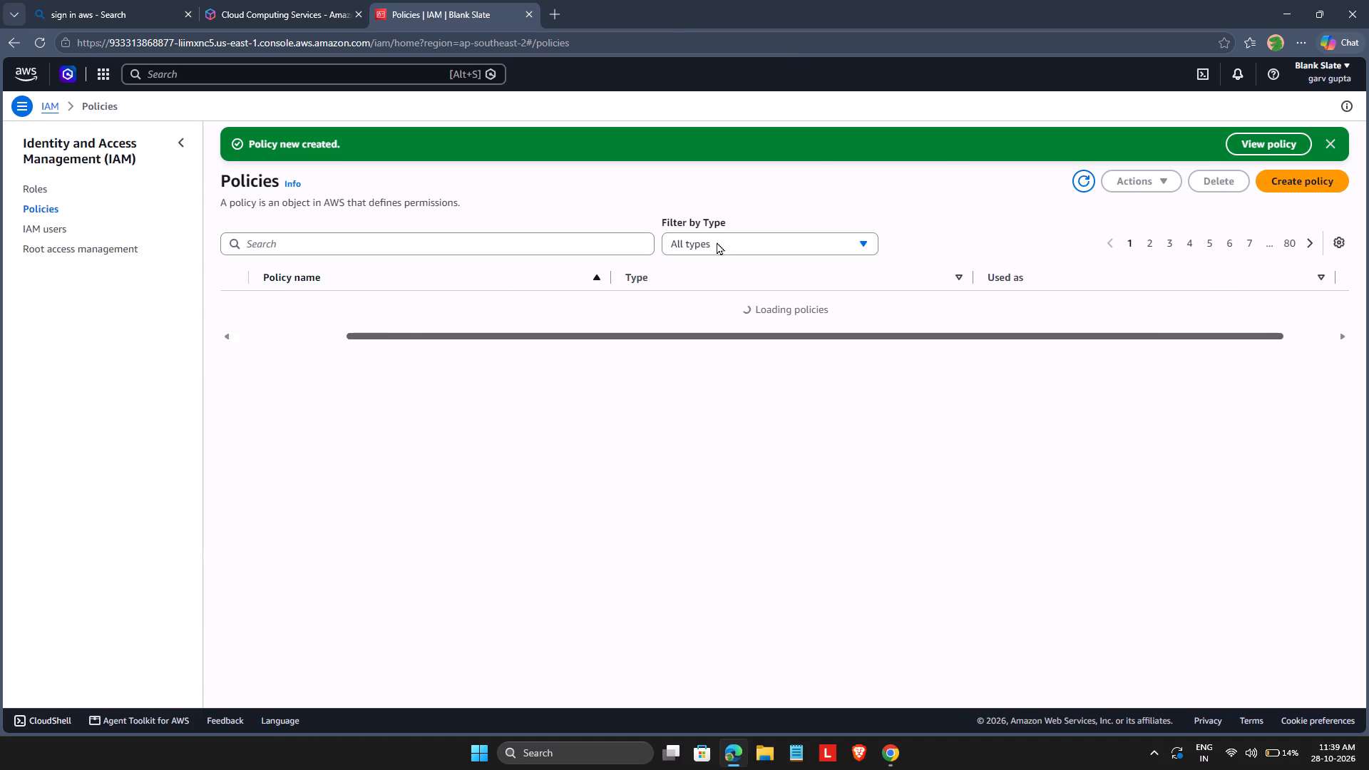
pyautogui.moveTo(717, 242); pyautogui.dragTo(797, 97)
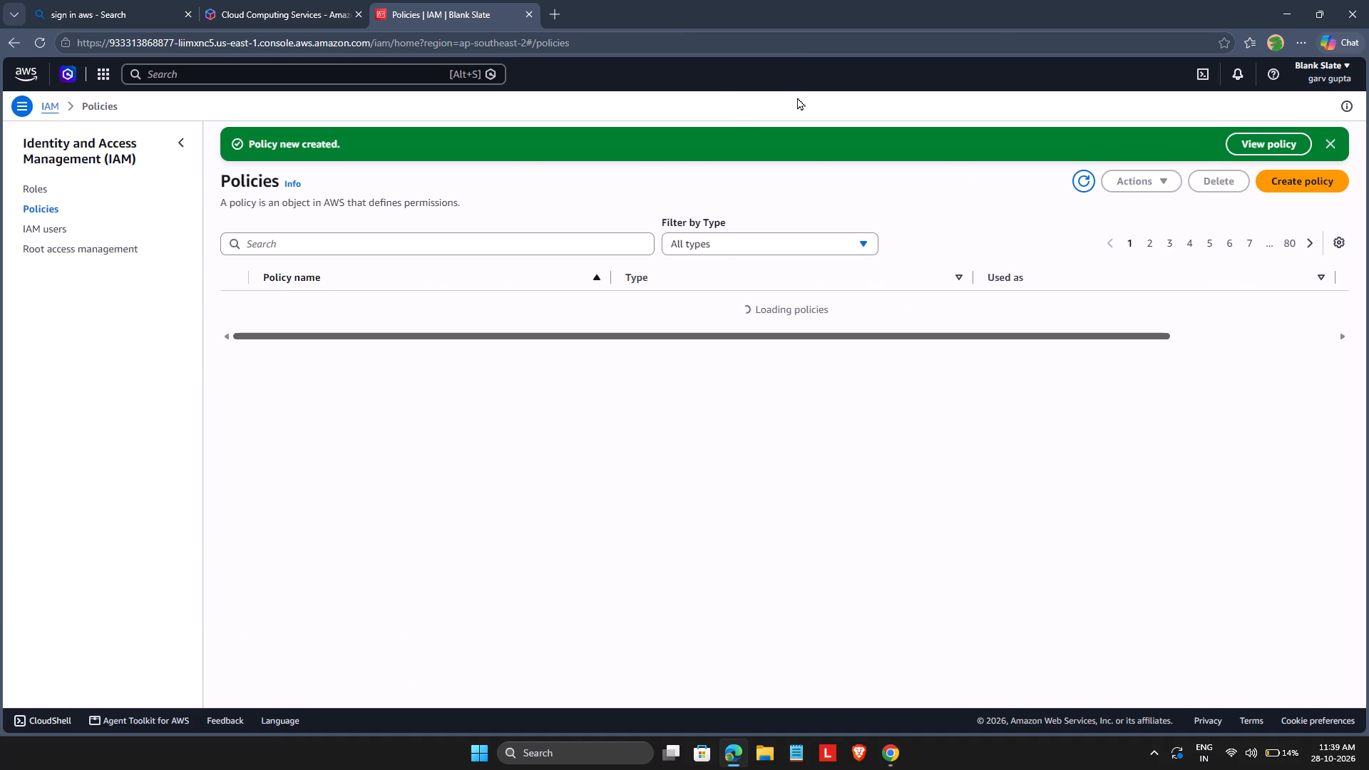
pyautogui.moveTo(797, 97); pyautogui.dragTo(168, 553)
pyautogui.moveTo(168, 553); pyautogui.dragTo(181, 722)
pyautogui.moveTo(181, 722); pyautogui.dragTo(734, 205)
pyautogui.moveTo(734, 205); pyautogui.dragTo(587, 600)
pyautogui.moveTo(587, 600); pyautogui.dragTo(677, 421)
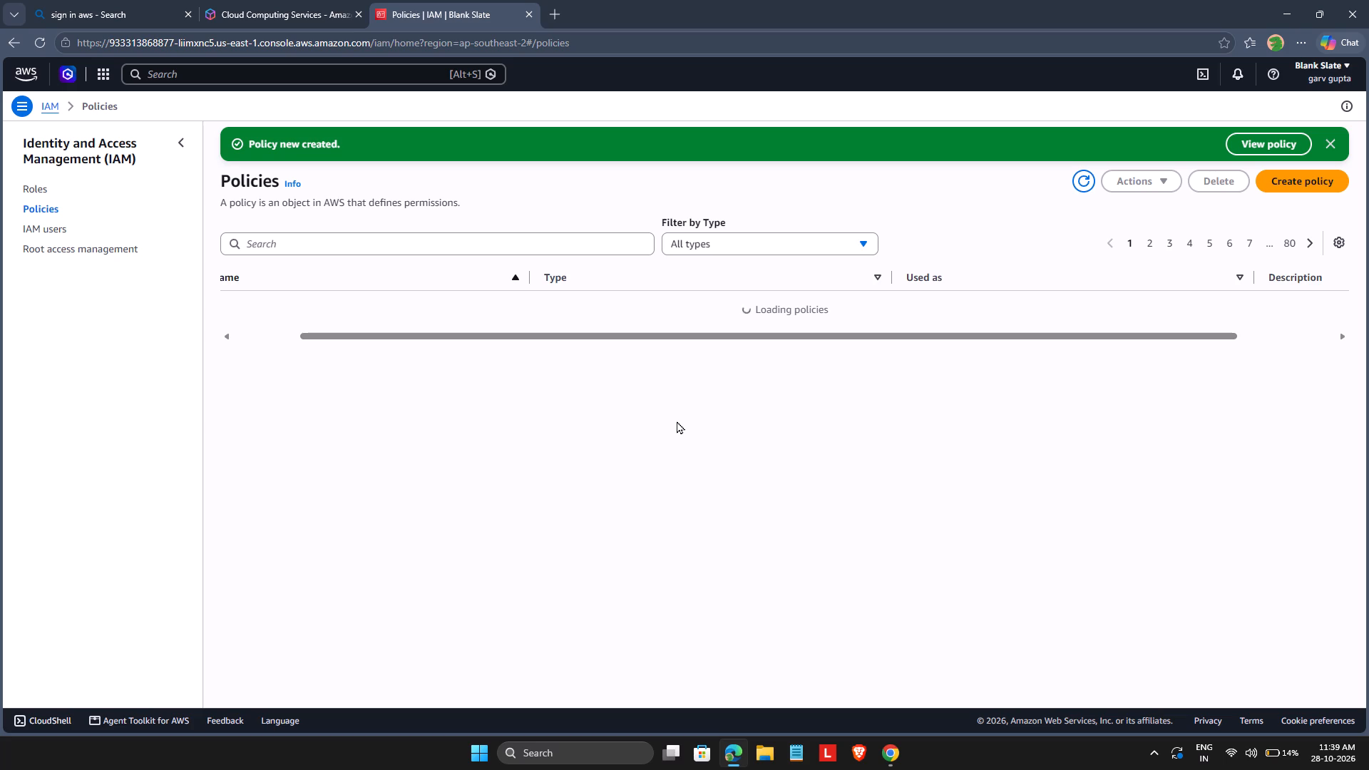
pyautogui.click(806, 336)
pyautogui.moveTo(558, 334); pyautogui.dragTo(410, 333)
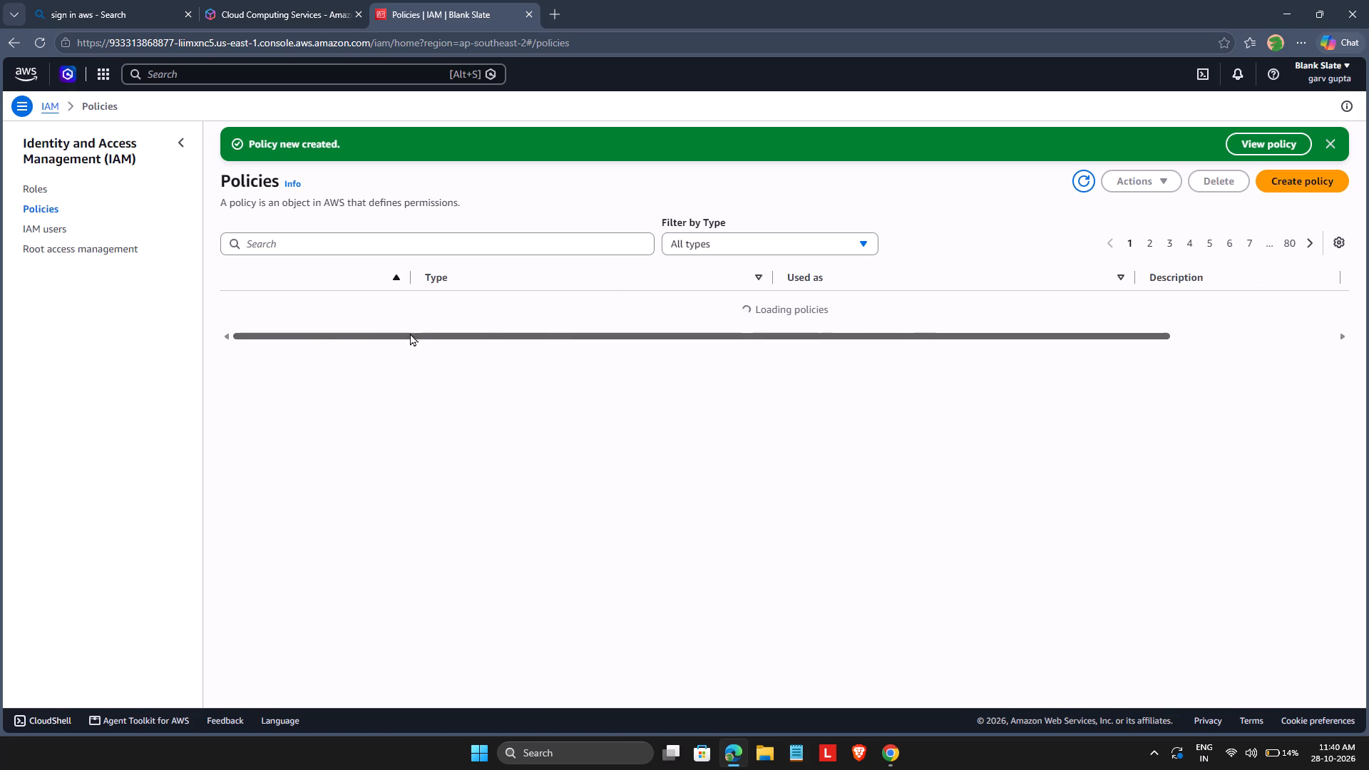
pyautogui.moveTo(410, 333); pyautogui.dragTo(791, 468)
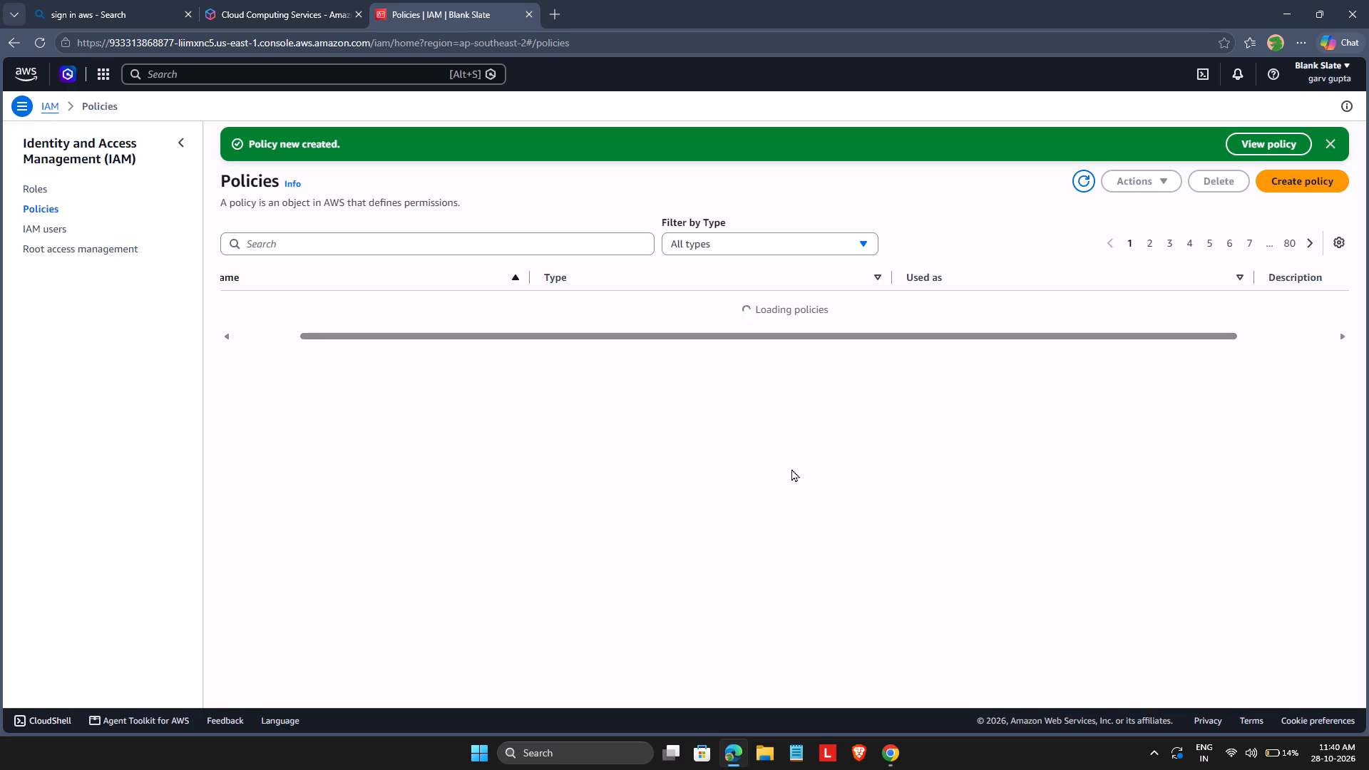
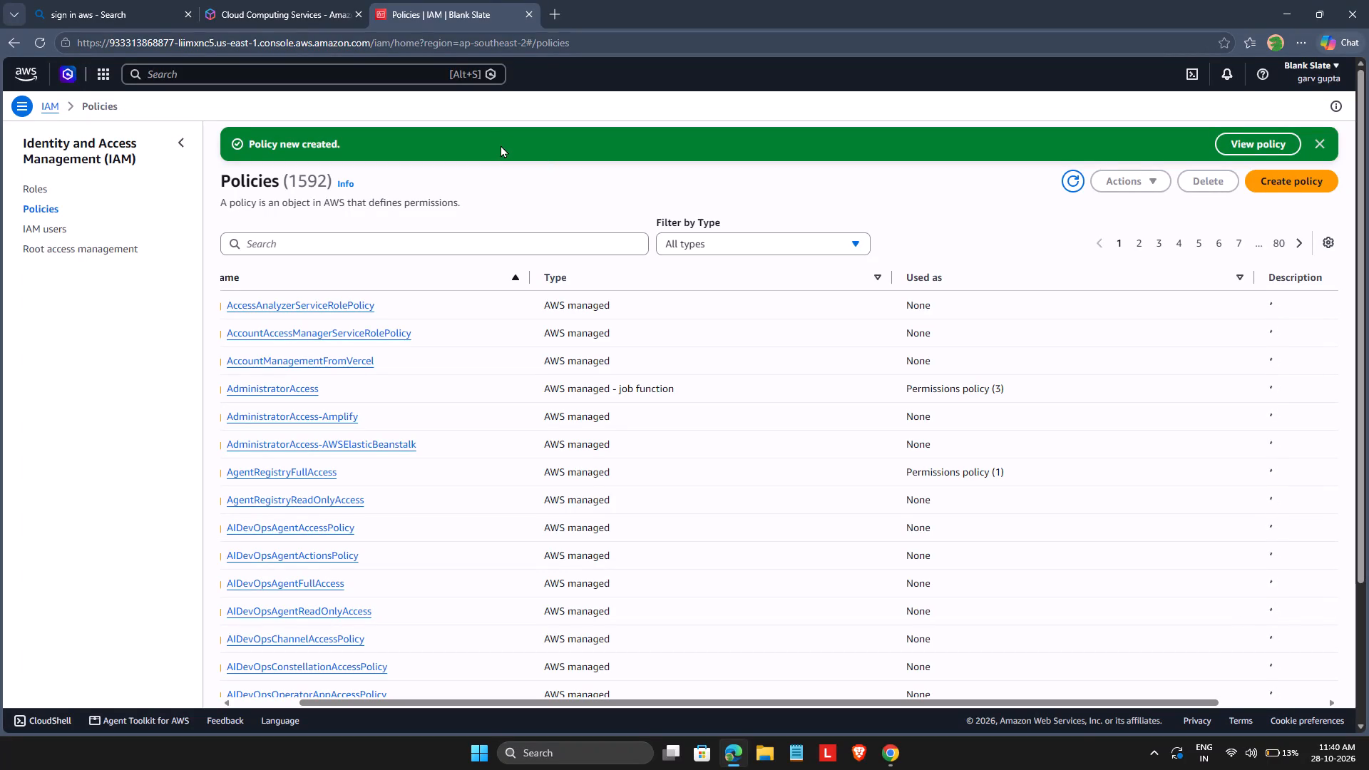
# Search the IAM policies list for "new" and bring the matching policy's name into view.
pyautogui.click(352, 242)
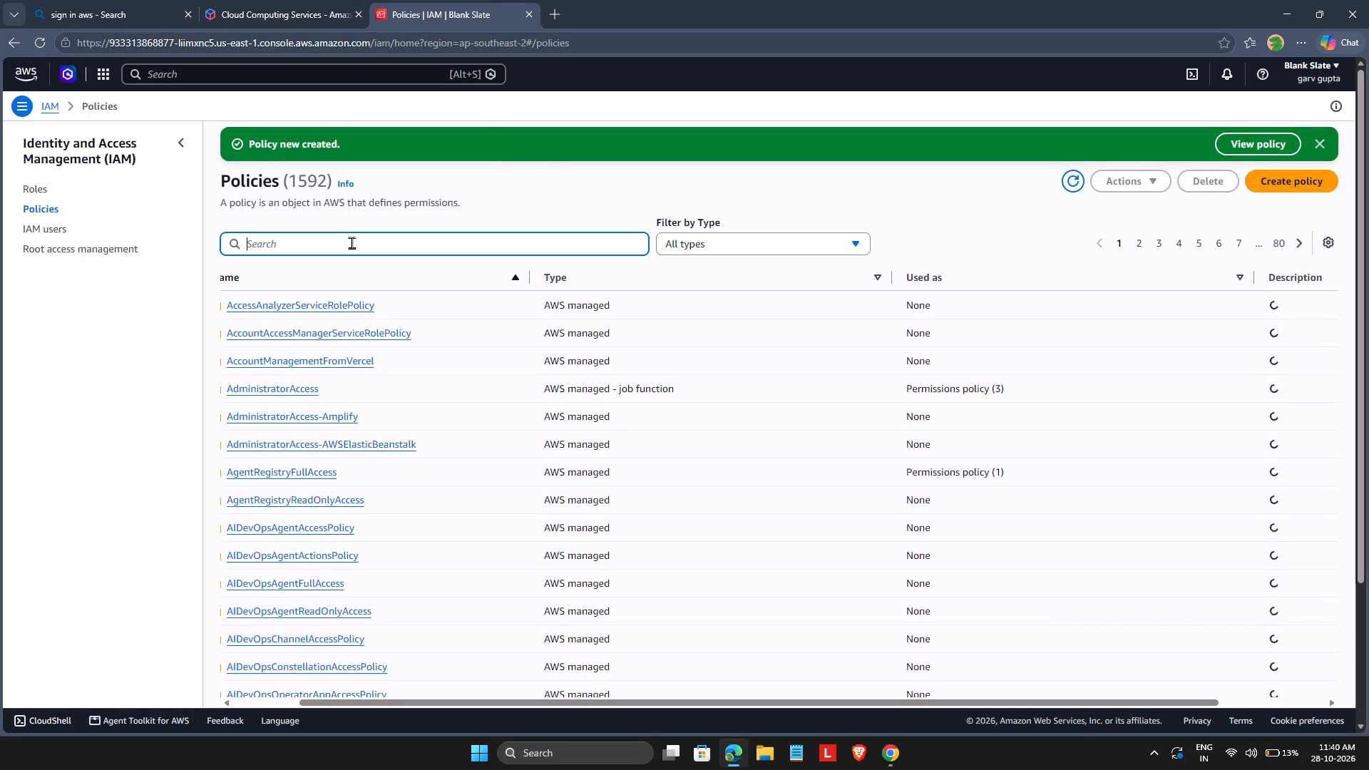
pyautogui.write('new')
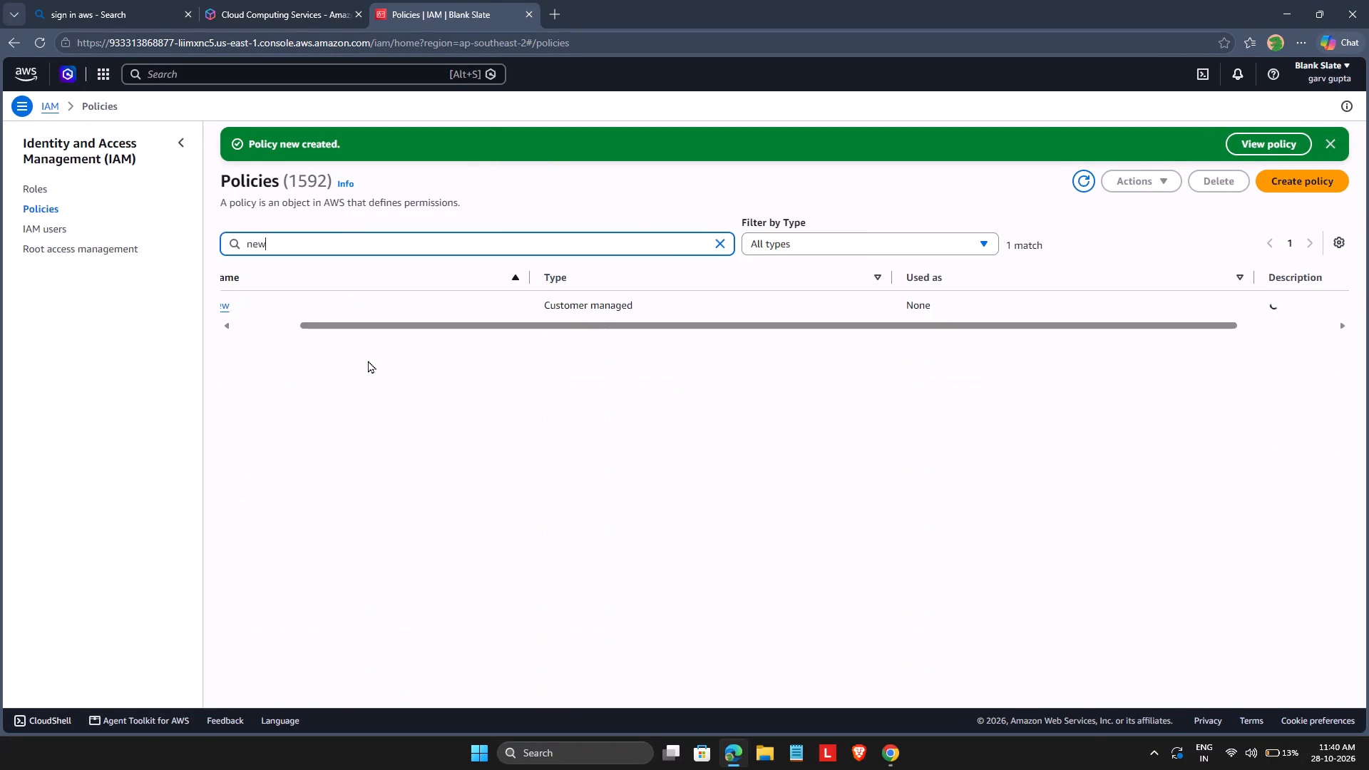
pyautogui.moveTo(359, 329); pyautogui.dragTo(283, 333)
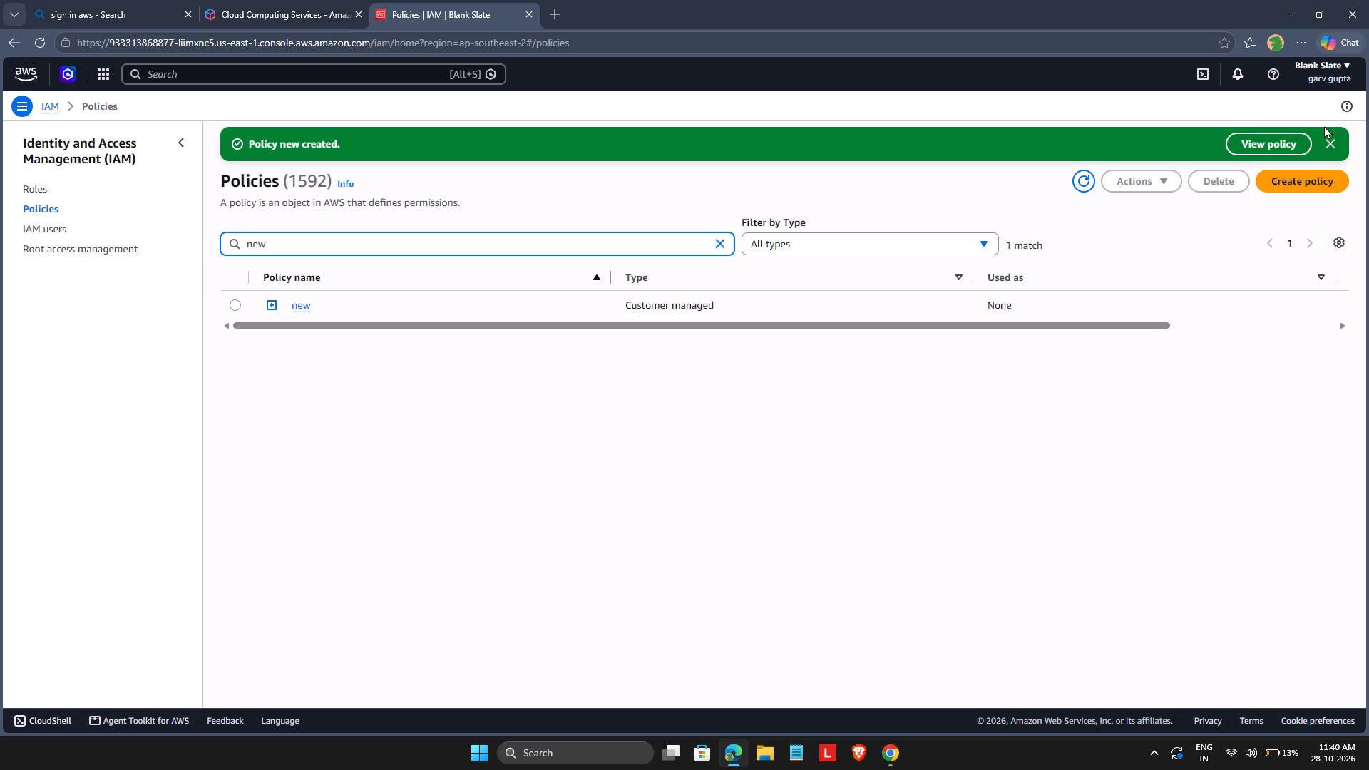
# Start creating another IAM policy in the visual editor and choose EC2 as its service.
pyautogui.click(1313, 175)
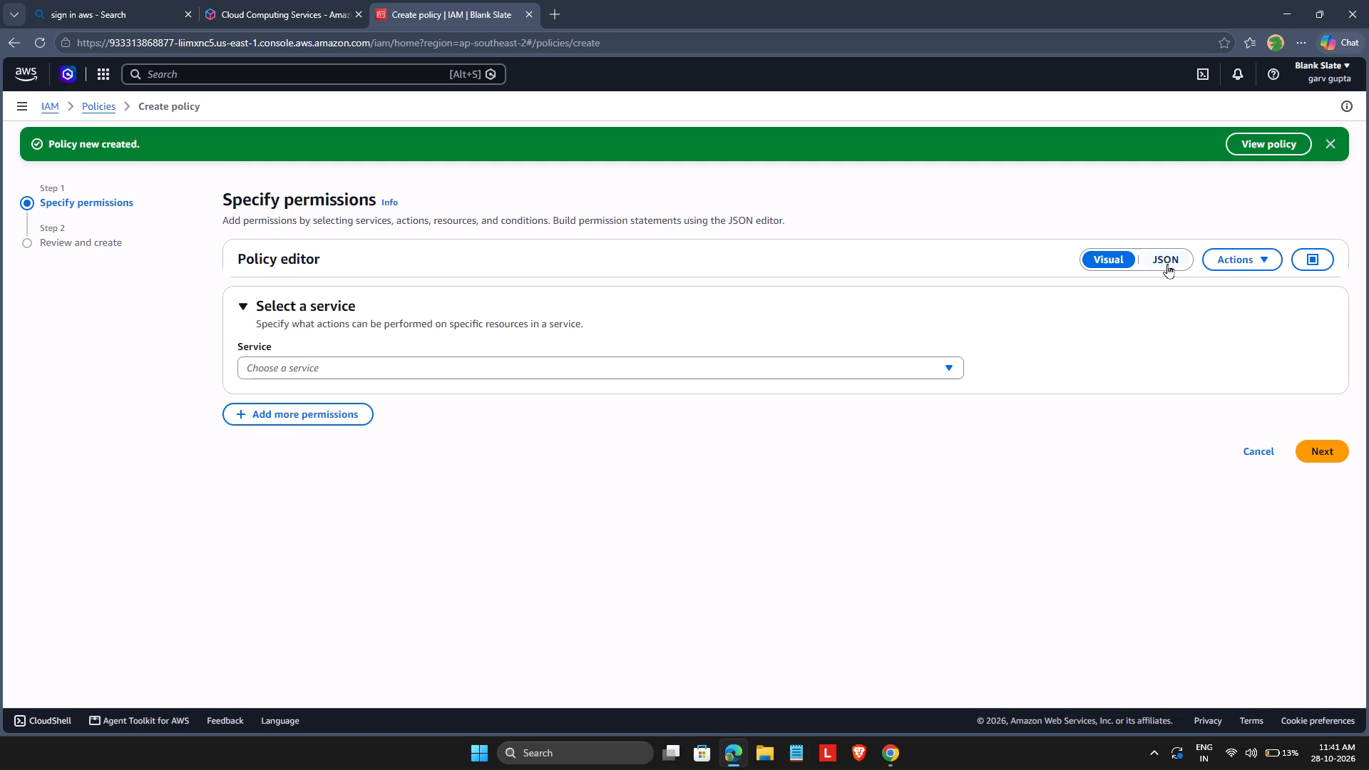
pyautogui.click(1260, 267)
pyautogui.click(1260, 267)
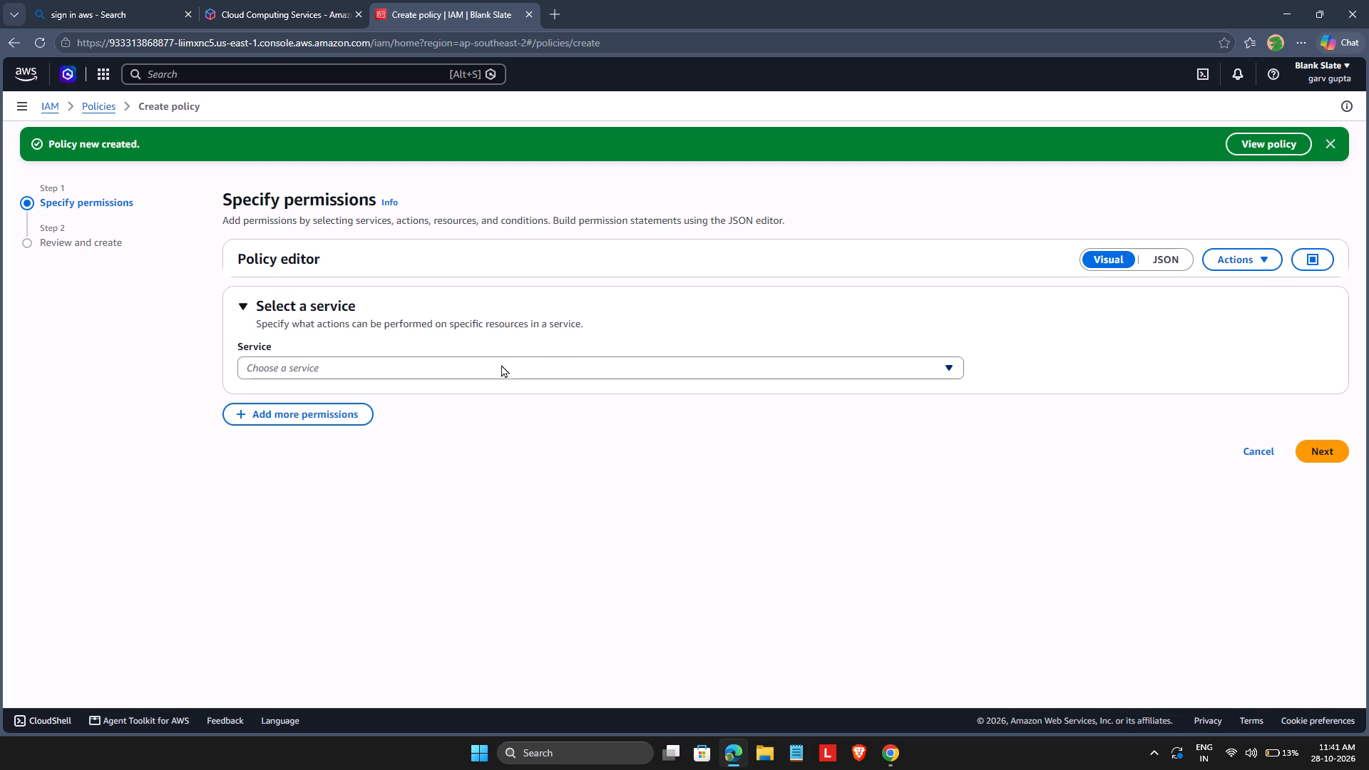
pyautogui.click(501, 365)
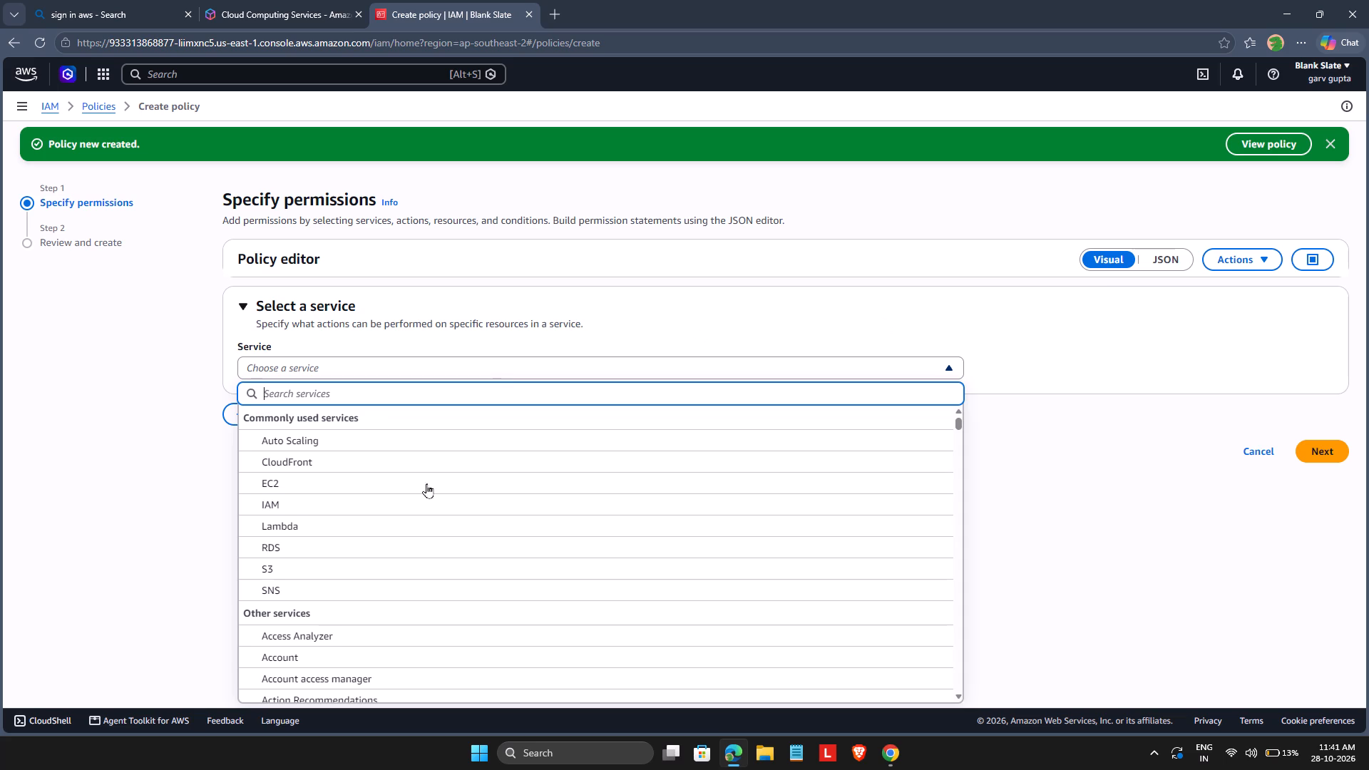
pyautogui.click(409, 483)
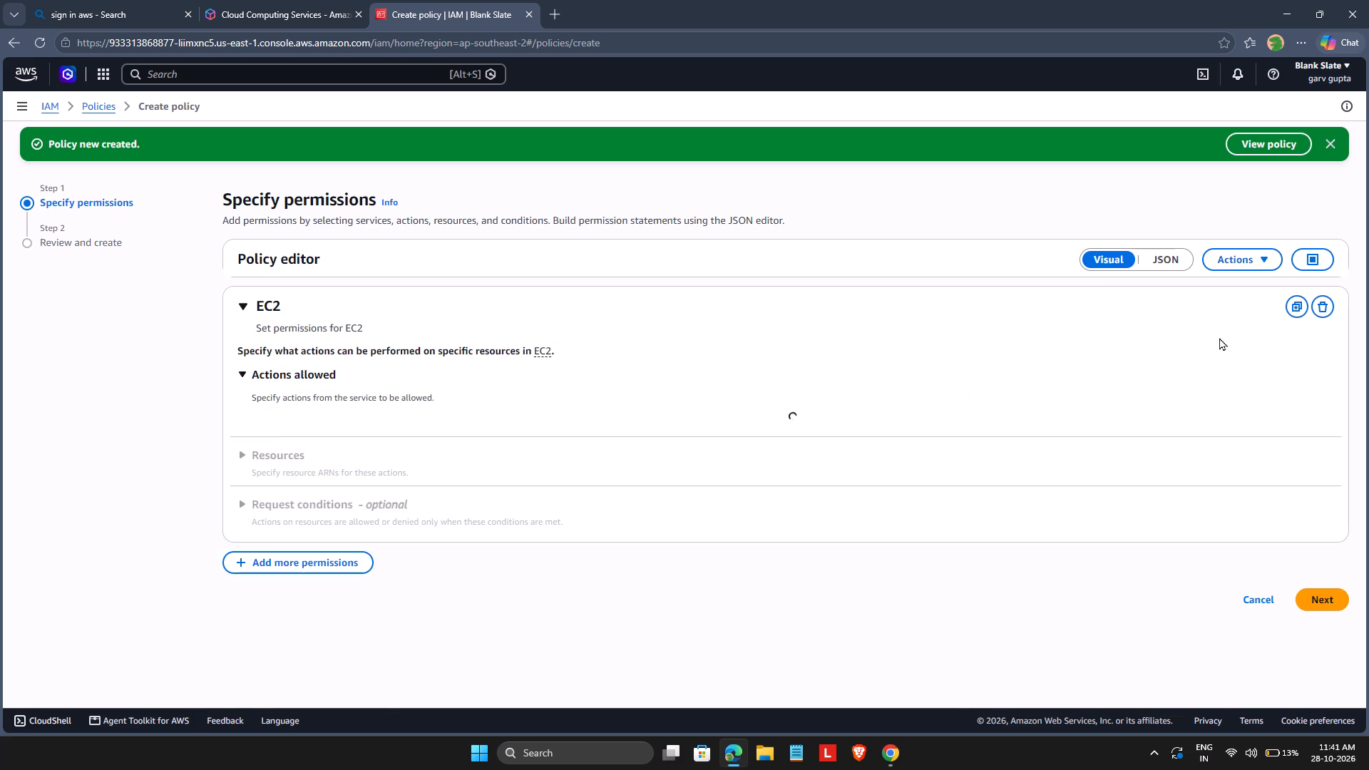
# Allow all EC2 actions (ec2:*) in the new policy's permissions.
pyautogui.scroll(-2, 1239, 590)
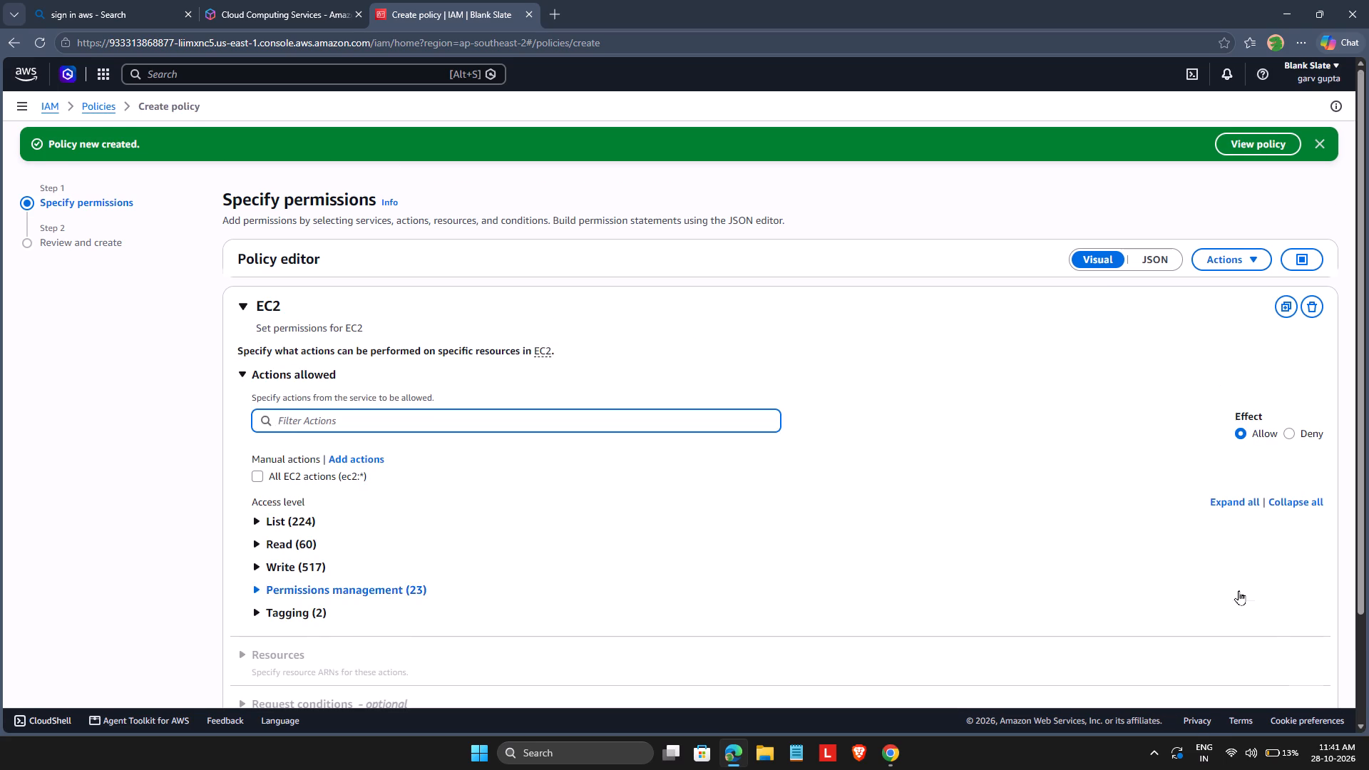
pyautogui.scroll(-1, 1239, 590)
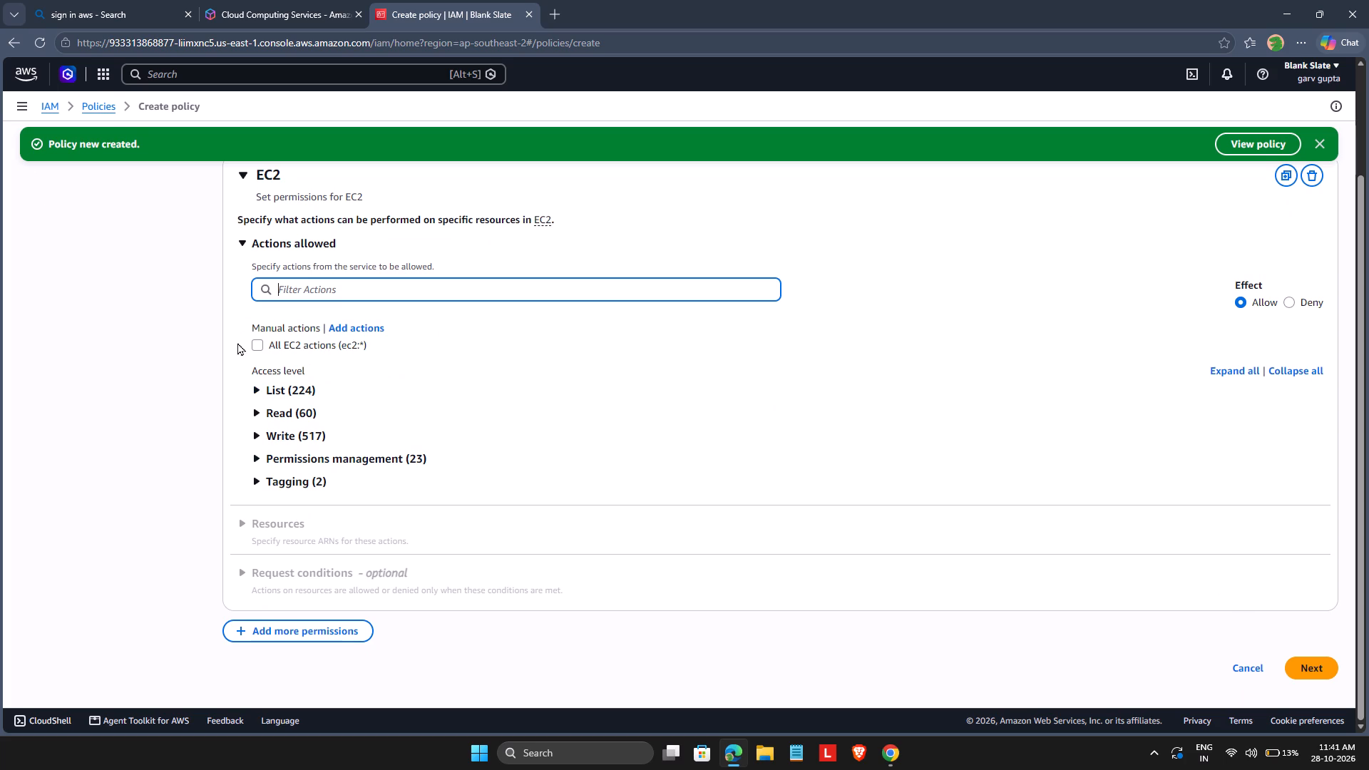
pyautogui.click(255, 347)
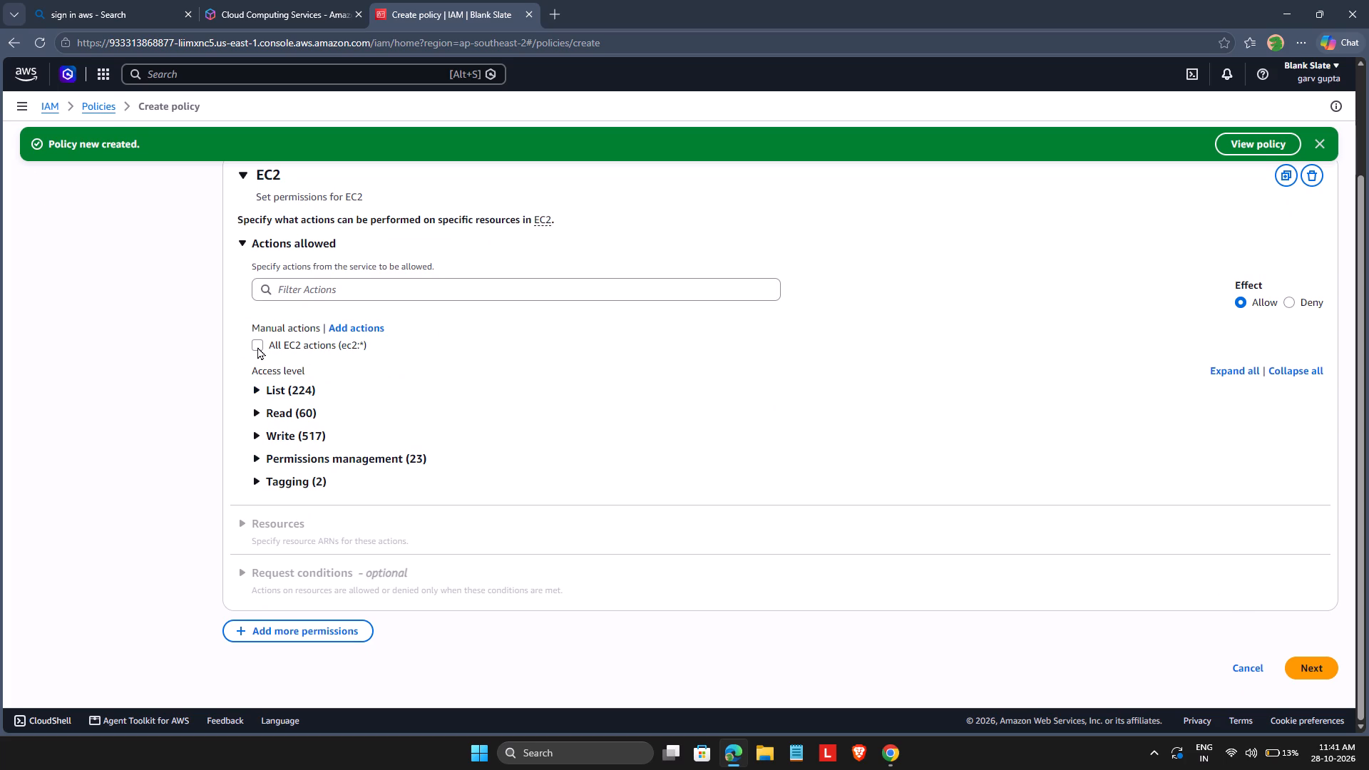
pyautogui.click(257, 346)
pyautogui.doubleClick(257, 340)
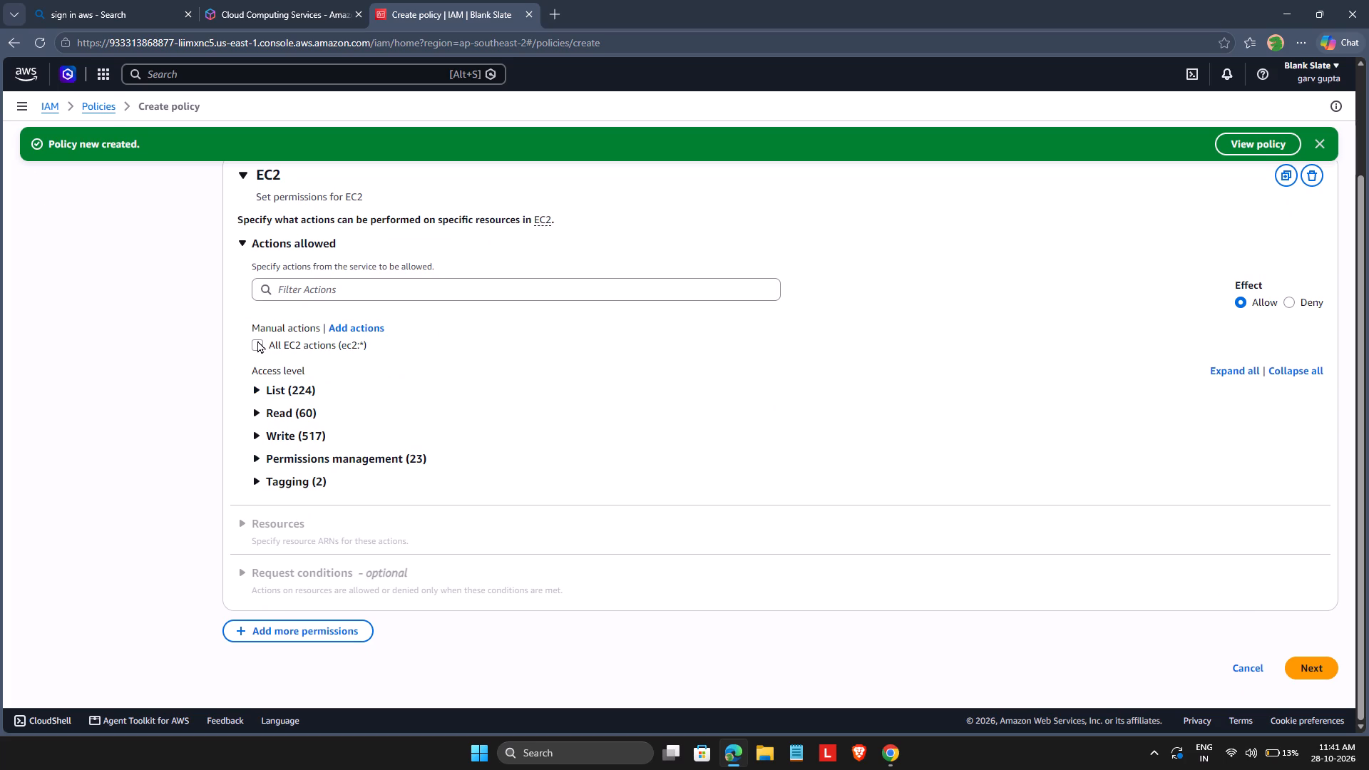
pyautogui.click(257, 340)
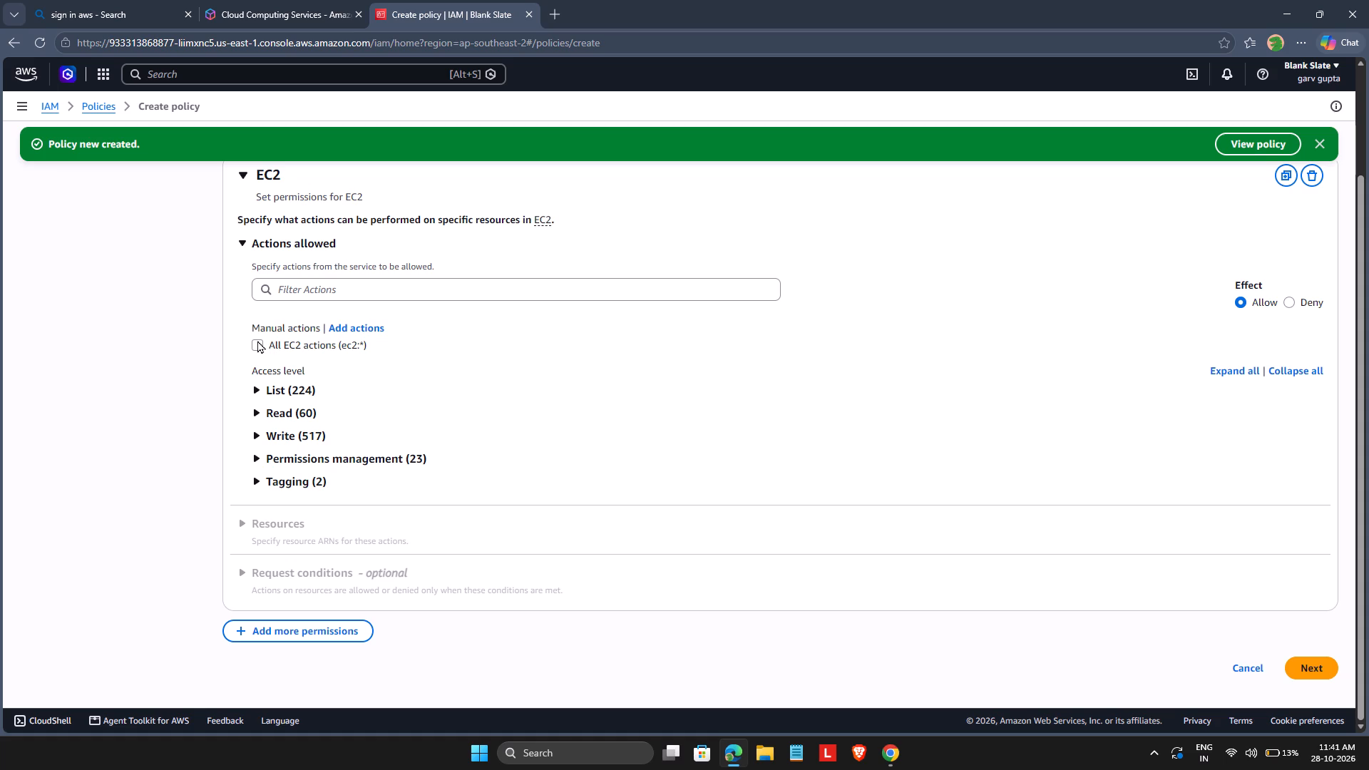
pyautogui.click(252, 341)
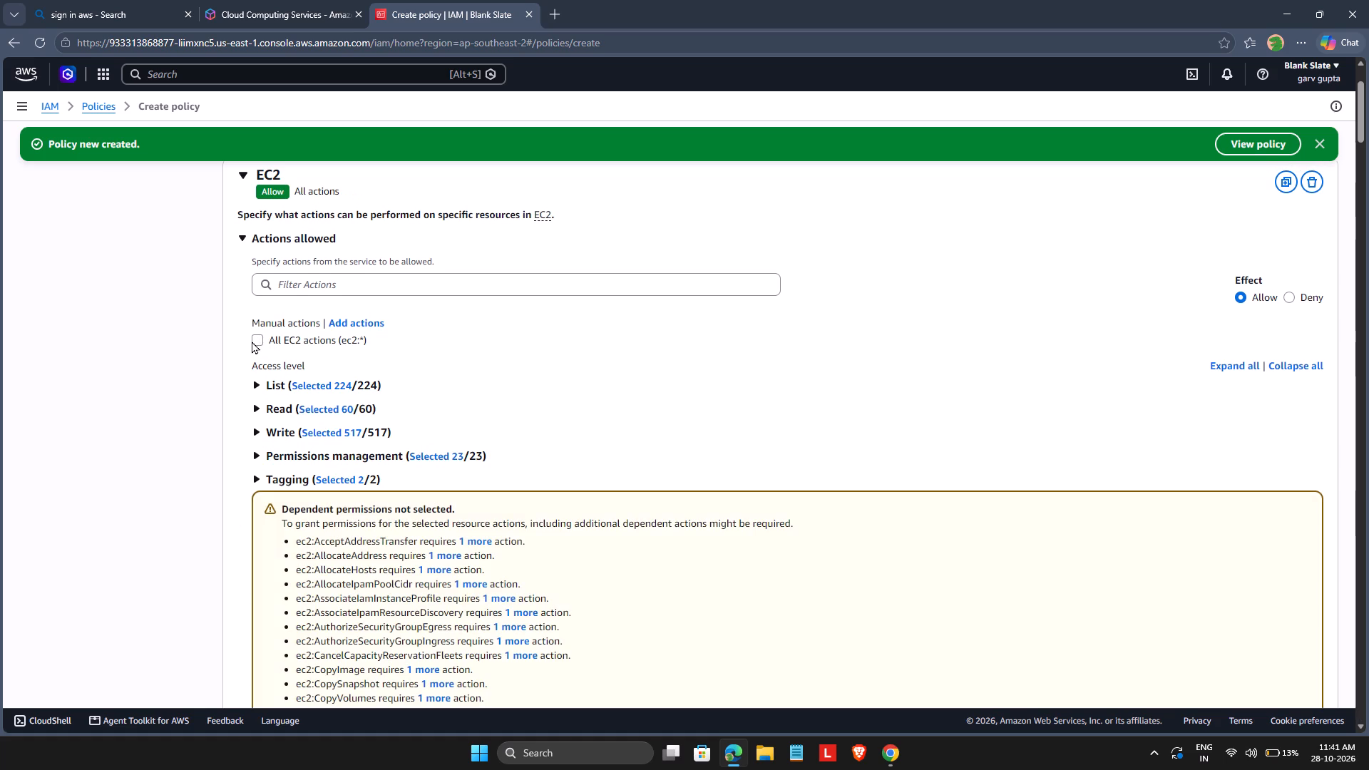
pyautogui.click(262, 337)
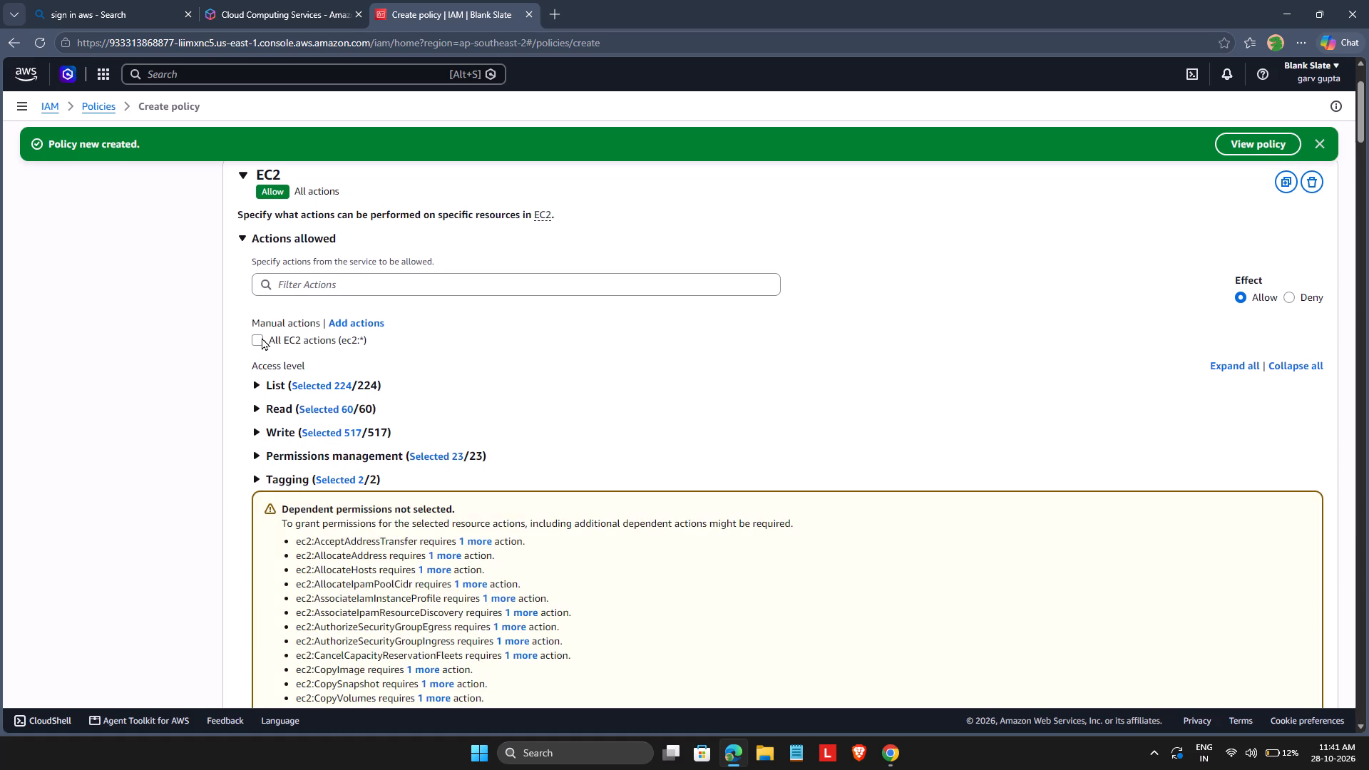
pyautogui.click(262, 337)
pyautogui.click(262, 337)
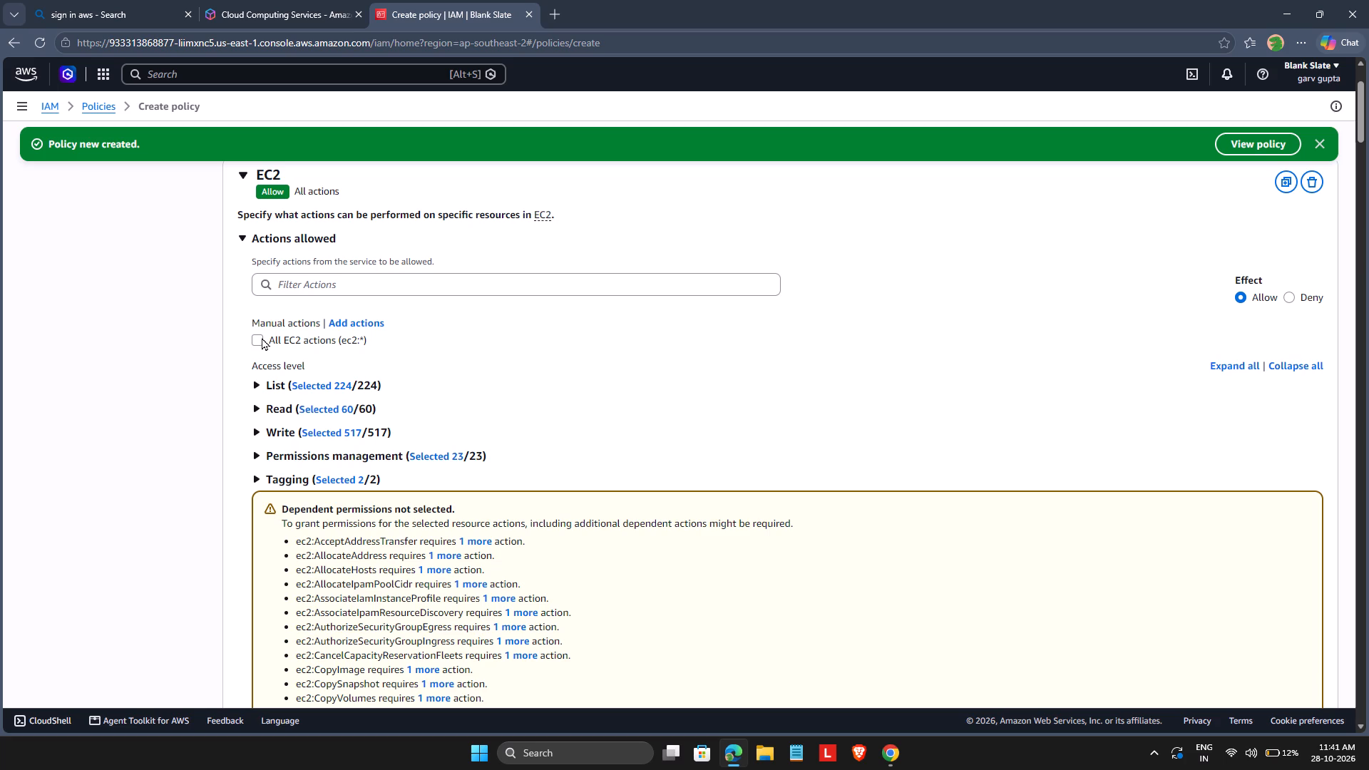
pyautogui.click(262, 337)
pyautogui.click(258, 339)
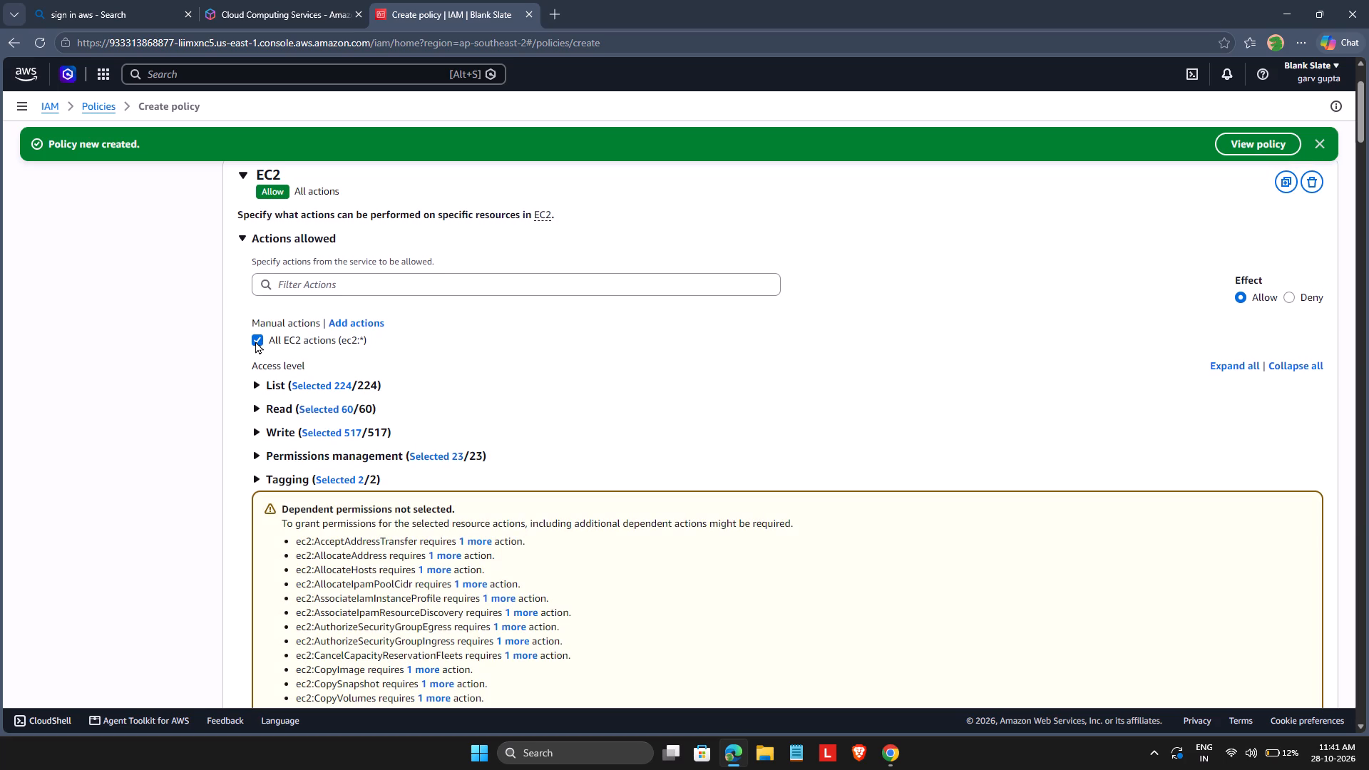
pyautogui.click(255, 341)
pyautogui.click(255, 341)
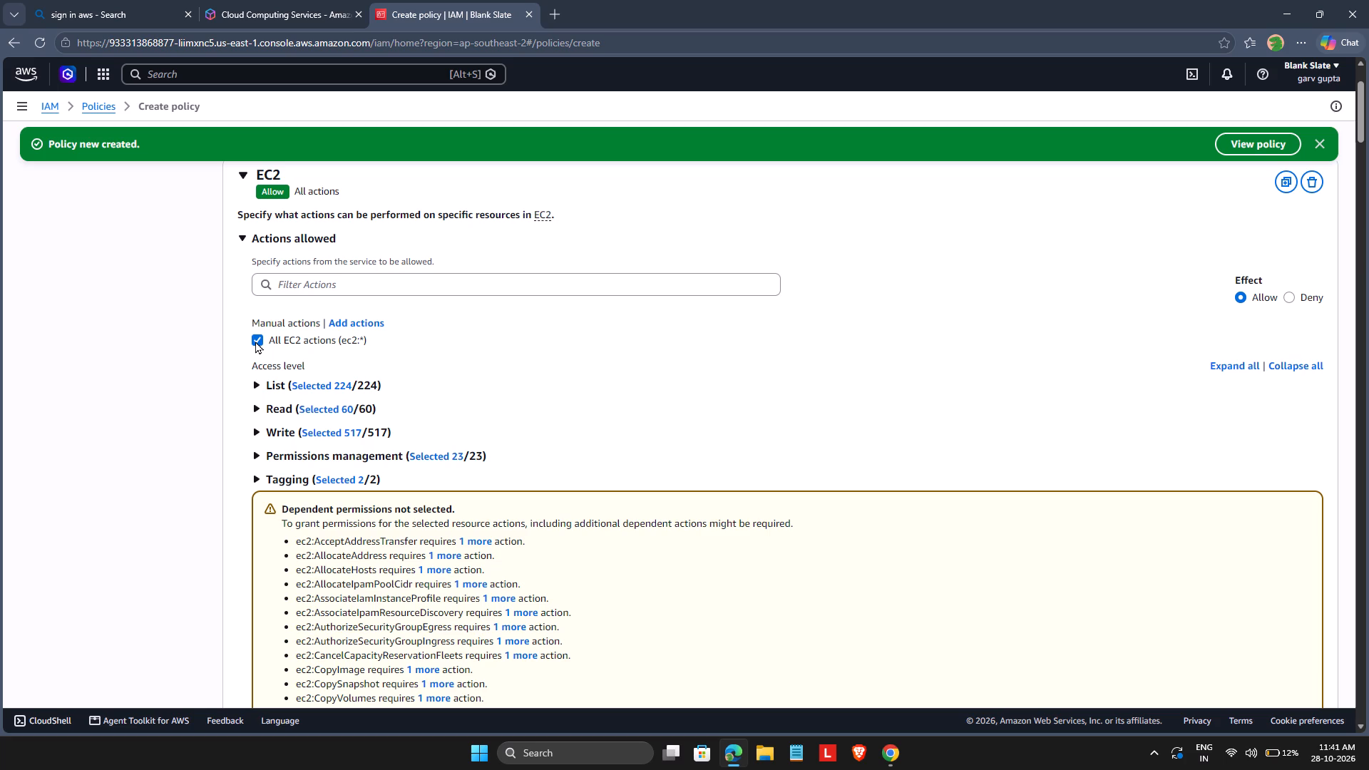
# Look over the EC2 statement's dependent permissions, resource settings and Tagging access level.
pyautogui.scroll(-1, 526, 415)
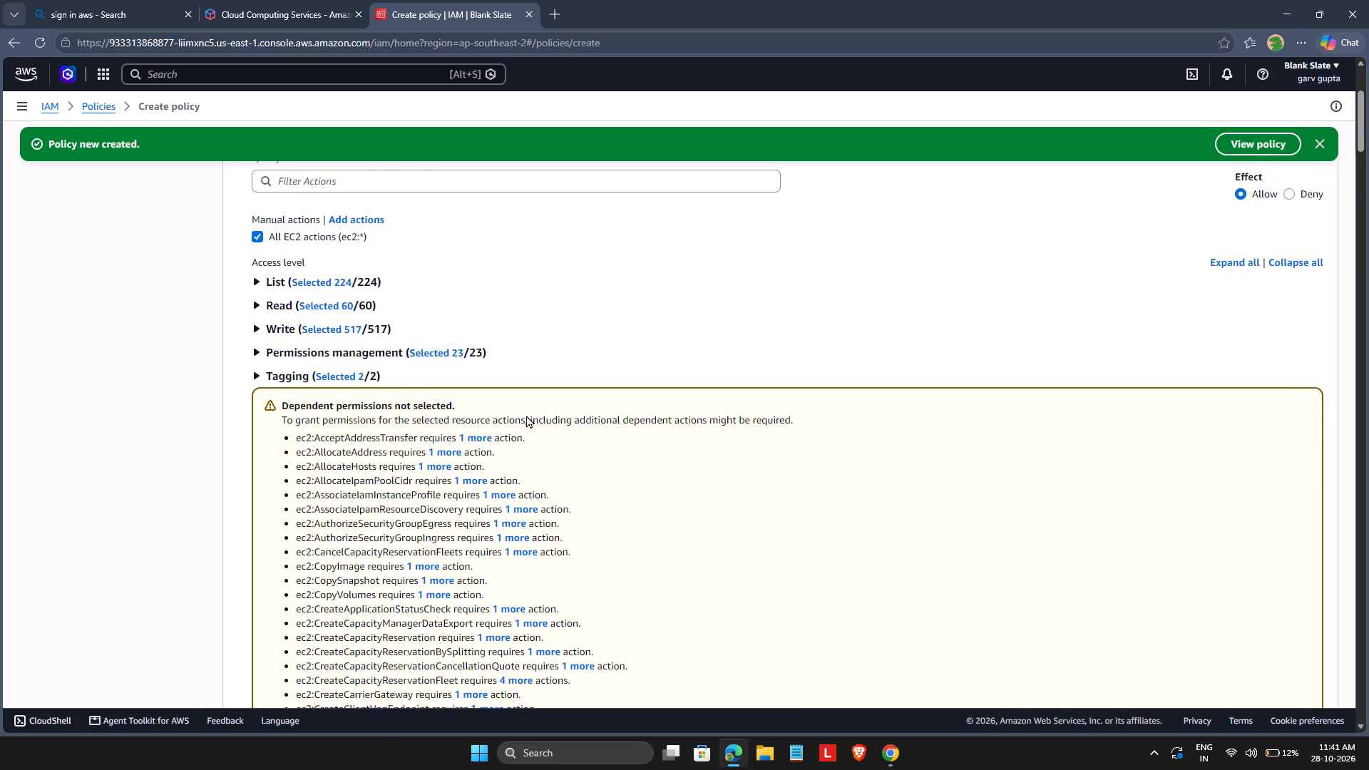
pyautogui.scroll(-3, 526, 415)
pyautogui.scroll(-14, 896, 540)
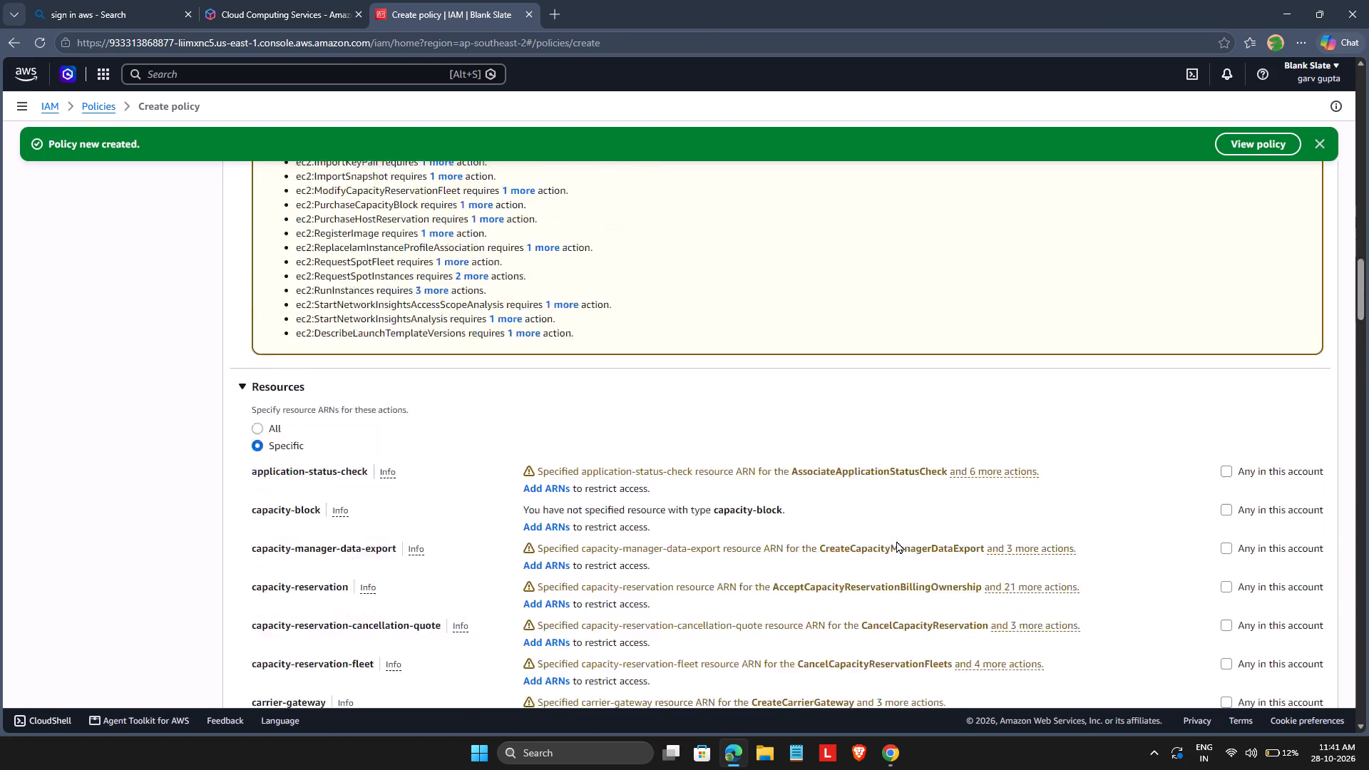
pyautogui.scroll(20, 896, 540)
pyautogui.scroll(2, 896, 540)
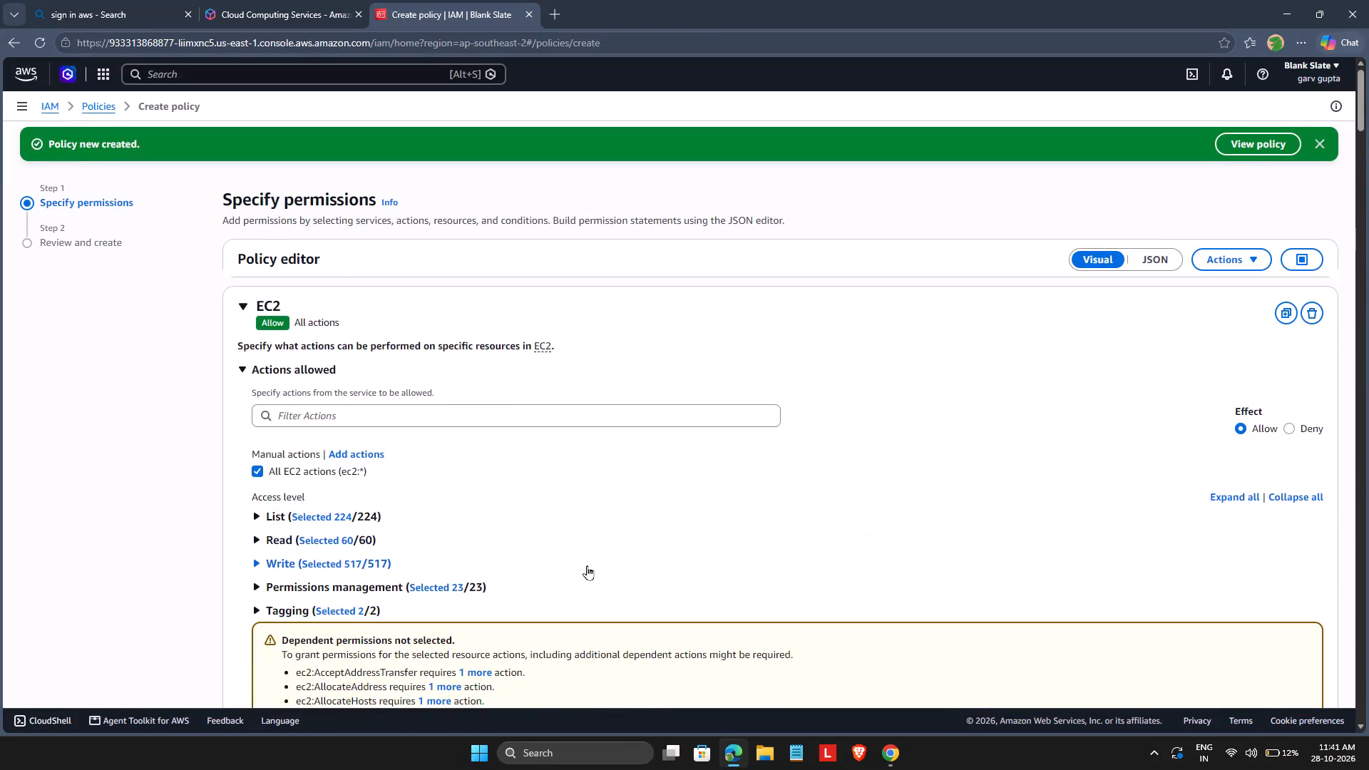
pyautogui.click(253, 605)
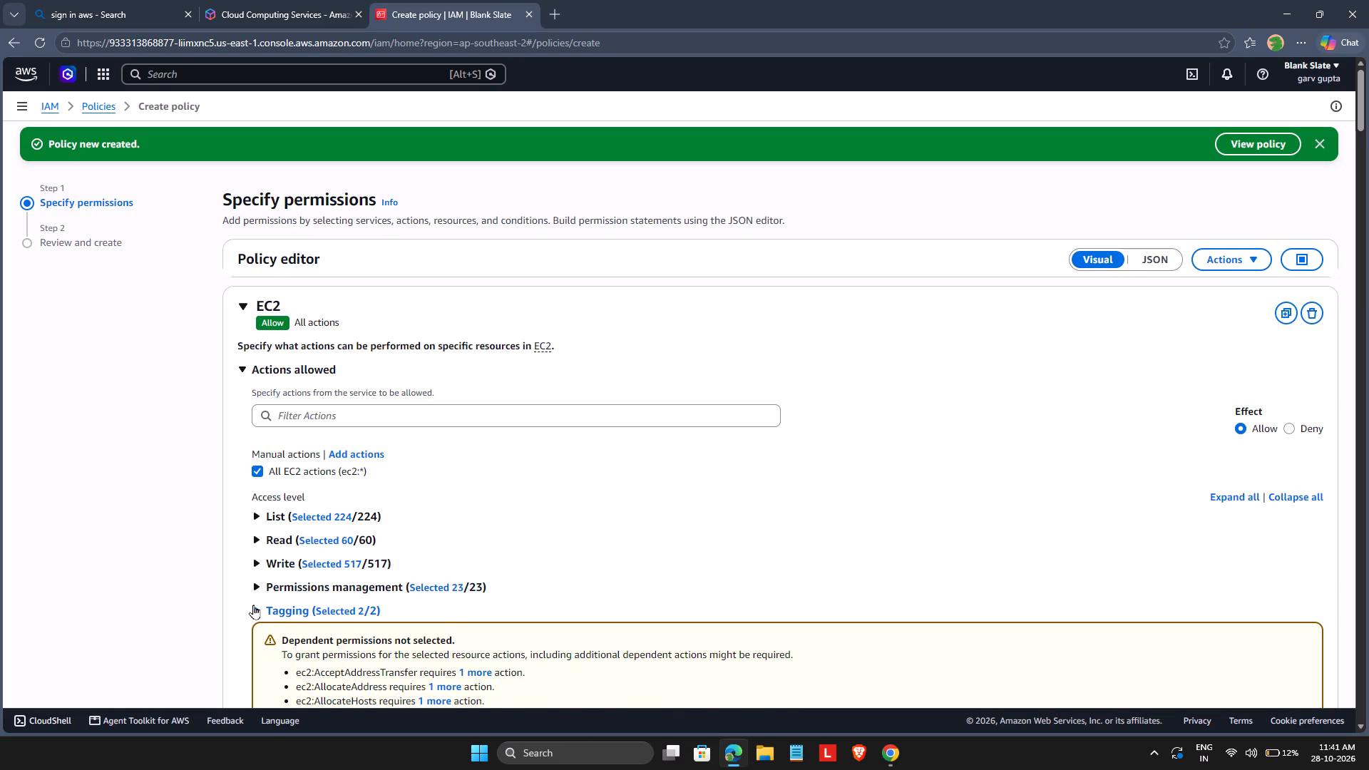
pyautogui.click(253, 605)
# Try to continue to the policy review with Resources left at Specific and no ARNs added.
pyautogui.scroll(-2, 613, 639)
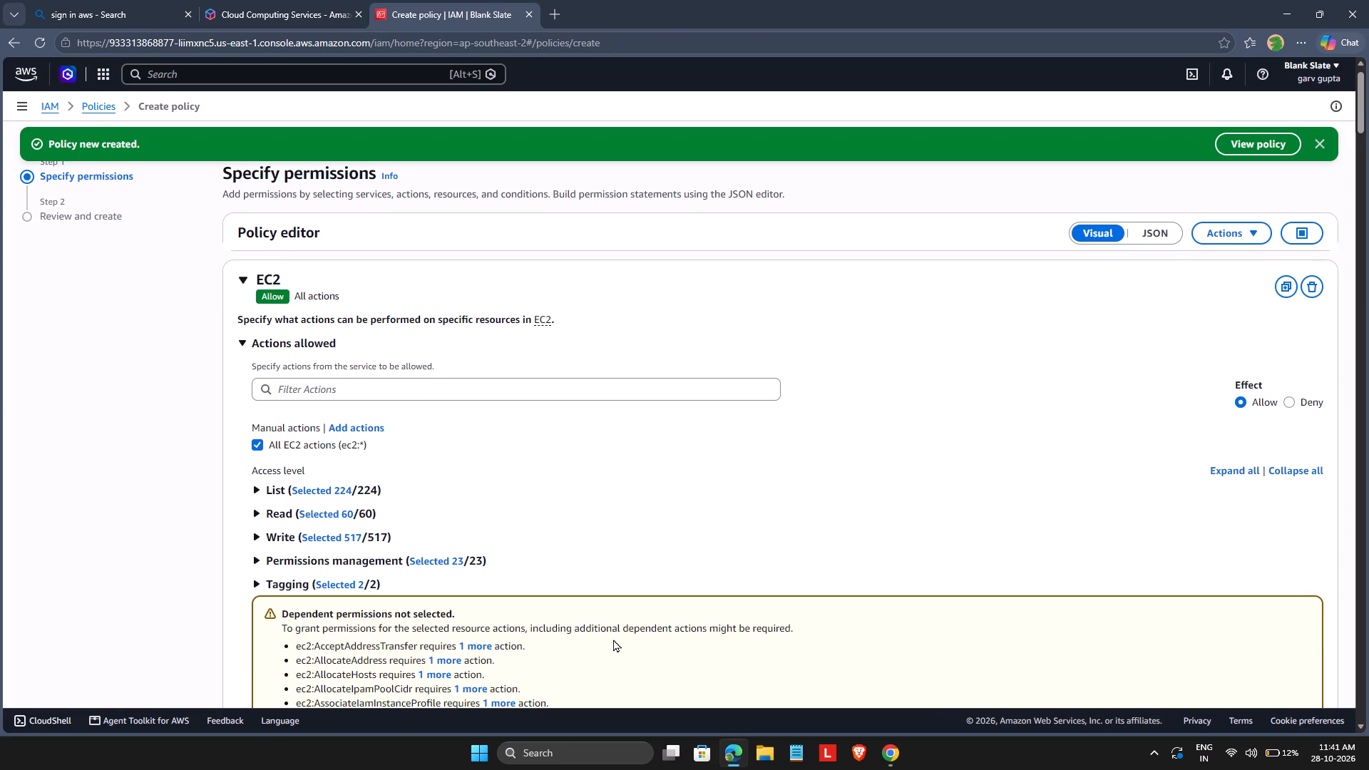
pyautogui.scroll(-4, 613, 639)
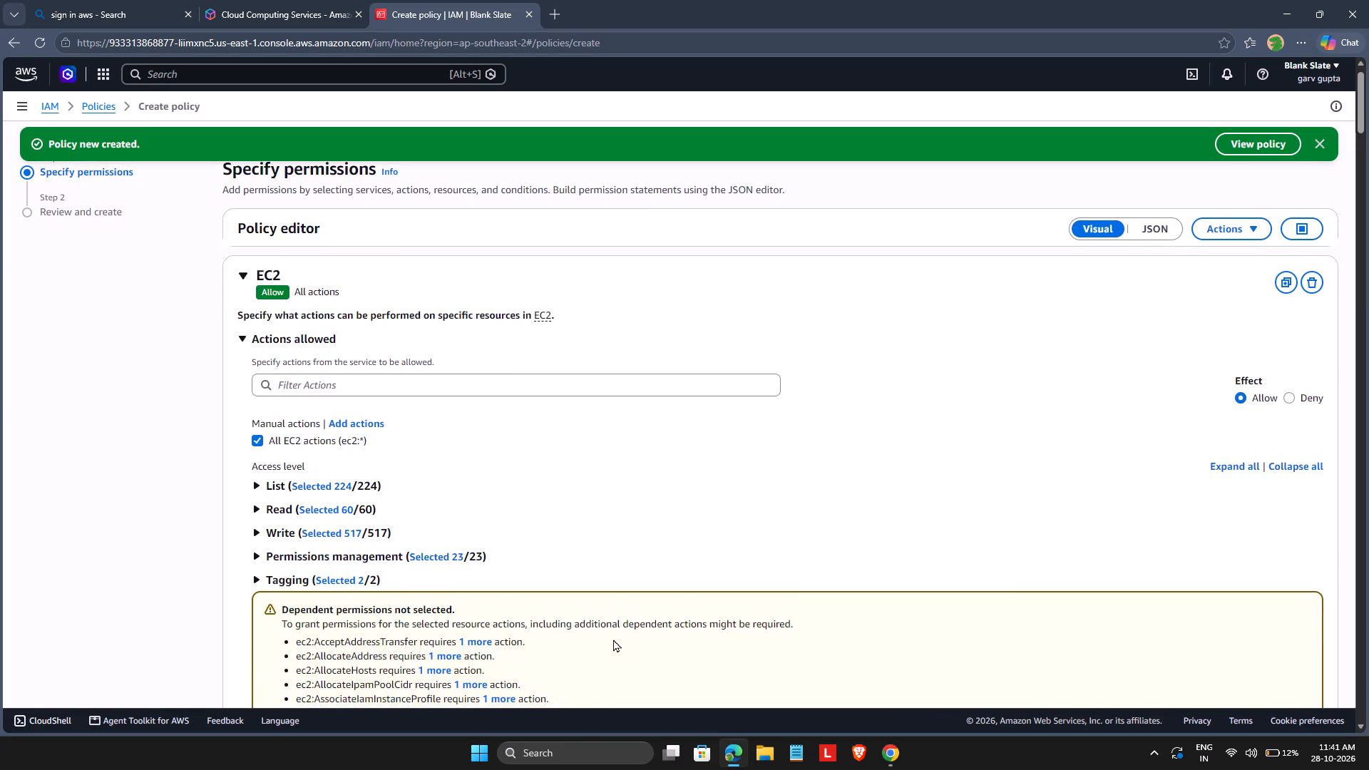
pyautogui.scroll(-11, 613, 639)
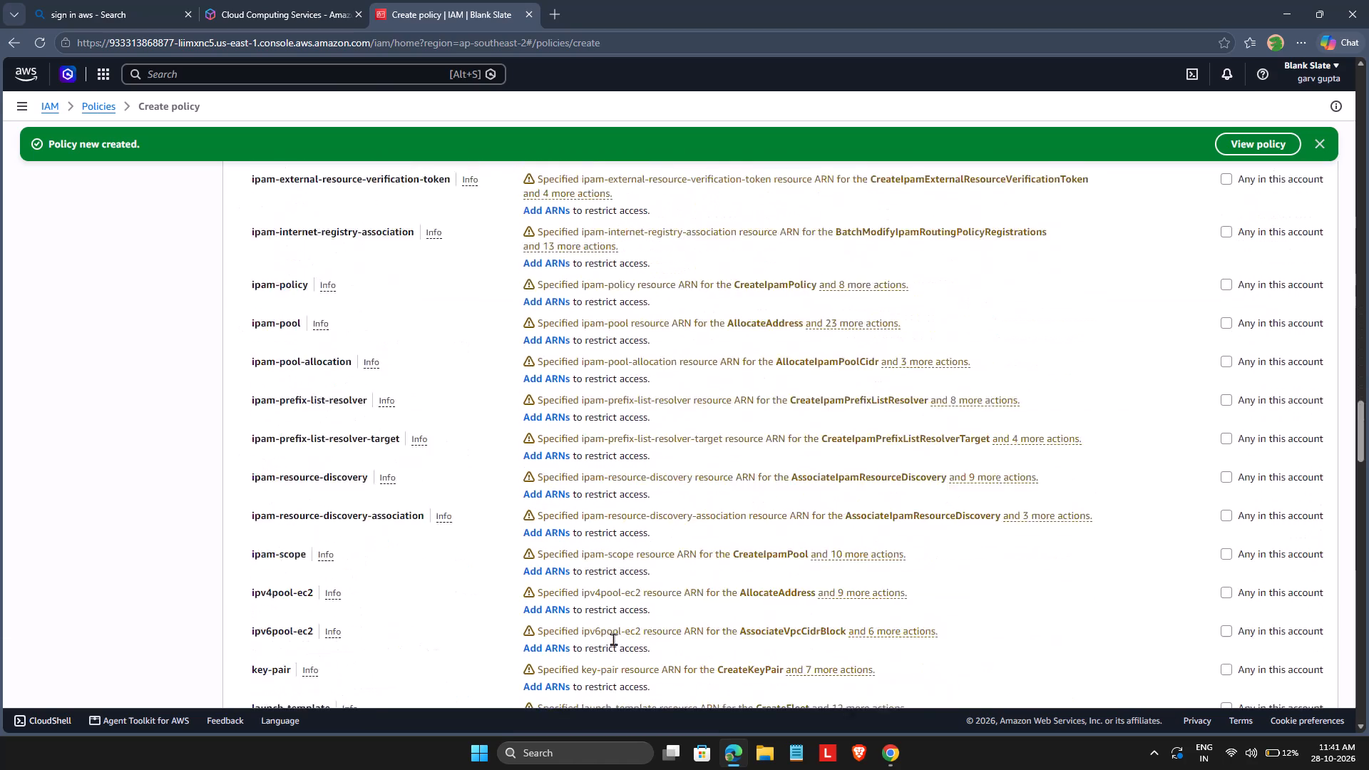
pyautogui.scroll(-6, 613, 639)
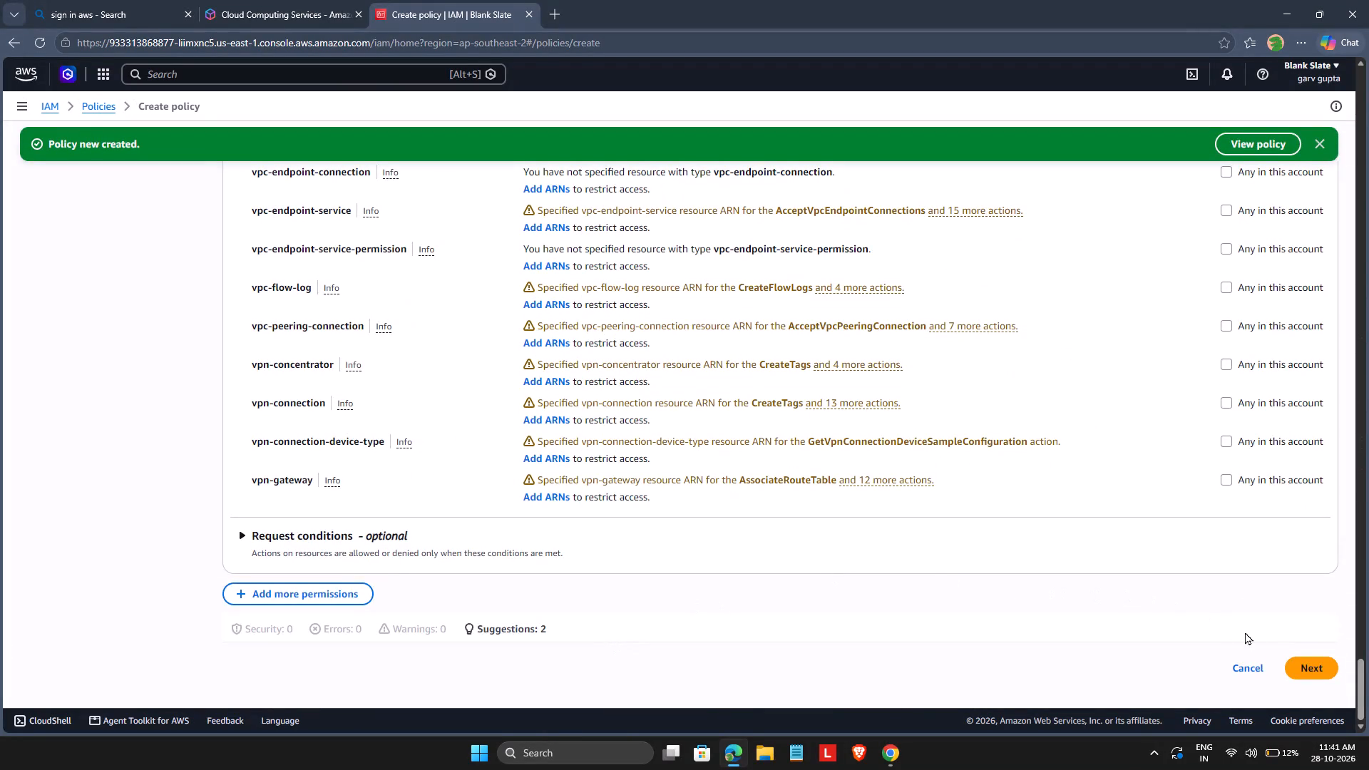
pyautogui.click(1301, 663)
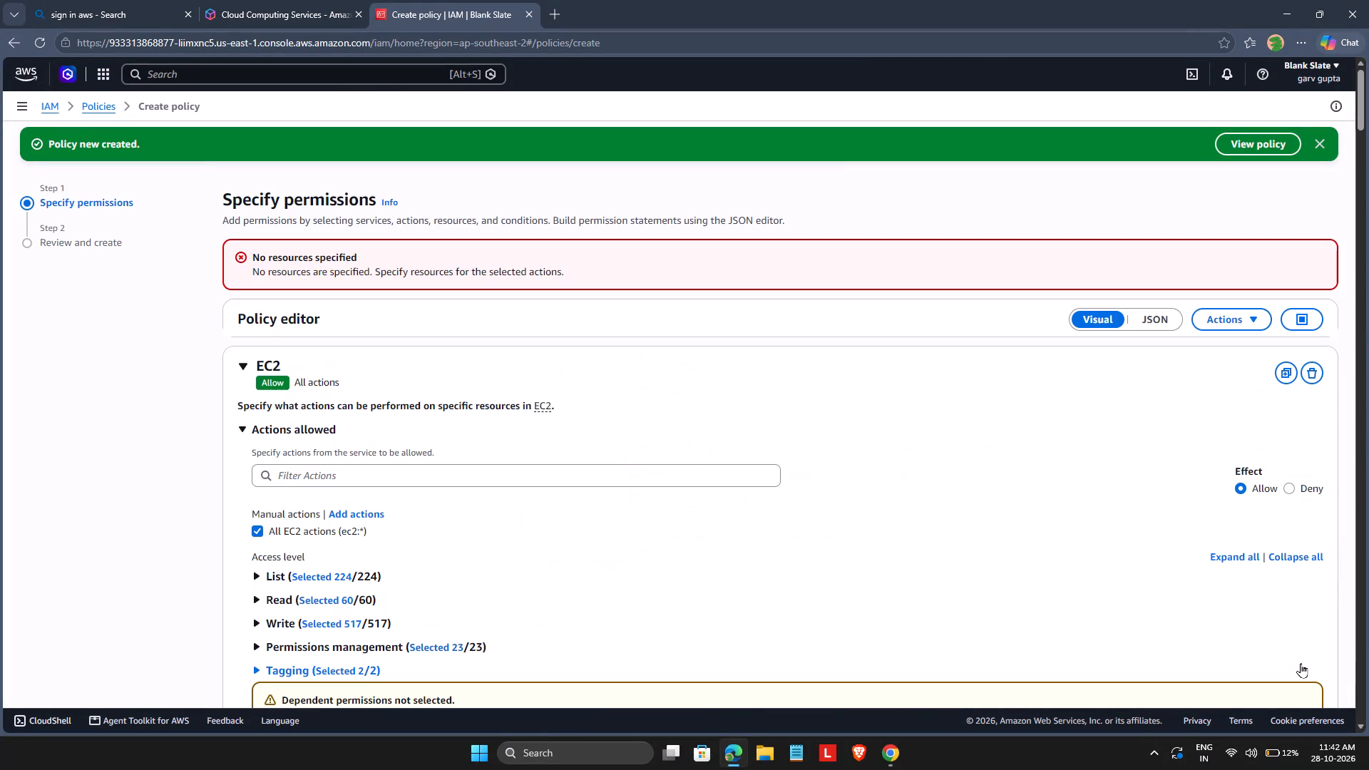
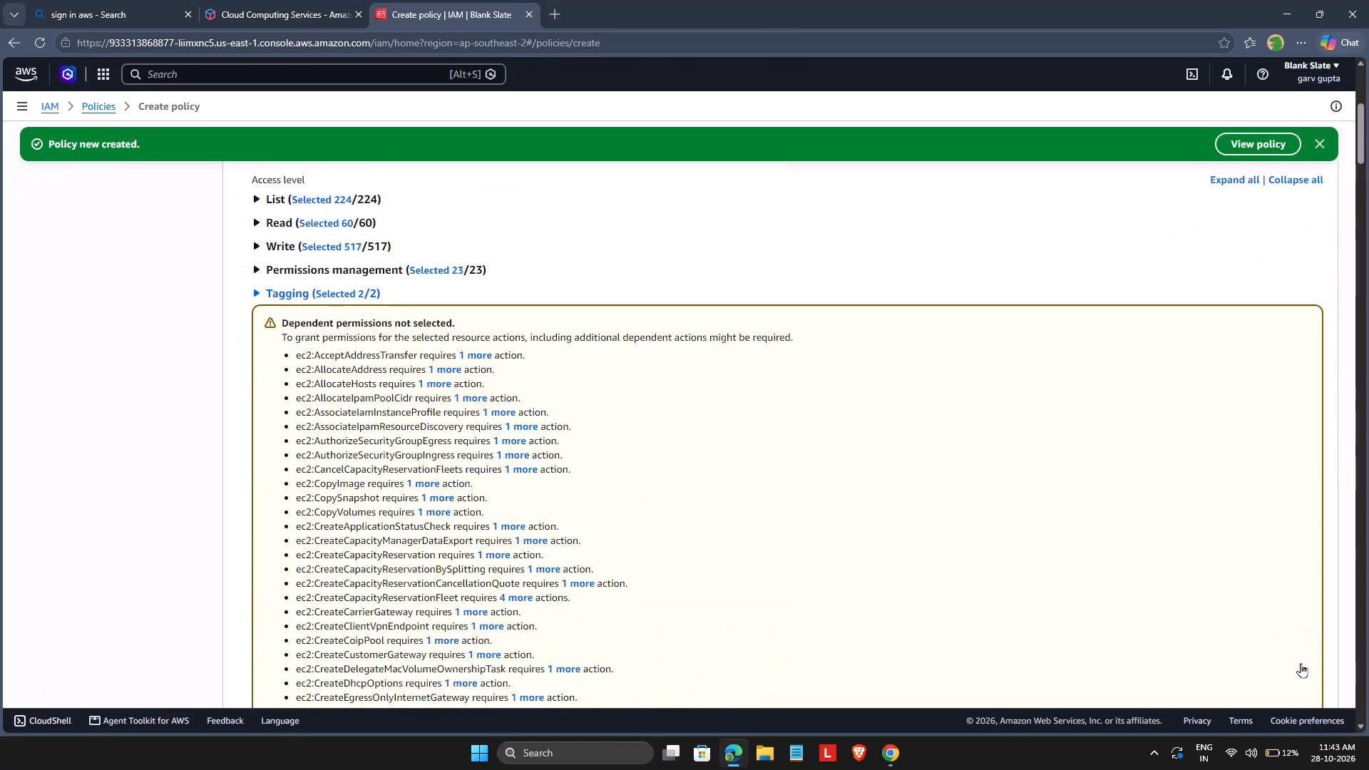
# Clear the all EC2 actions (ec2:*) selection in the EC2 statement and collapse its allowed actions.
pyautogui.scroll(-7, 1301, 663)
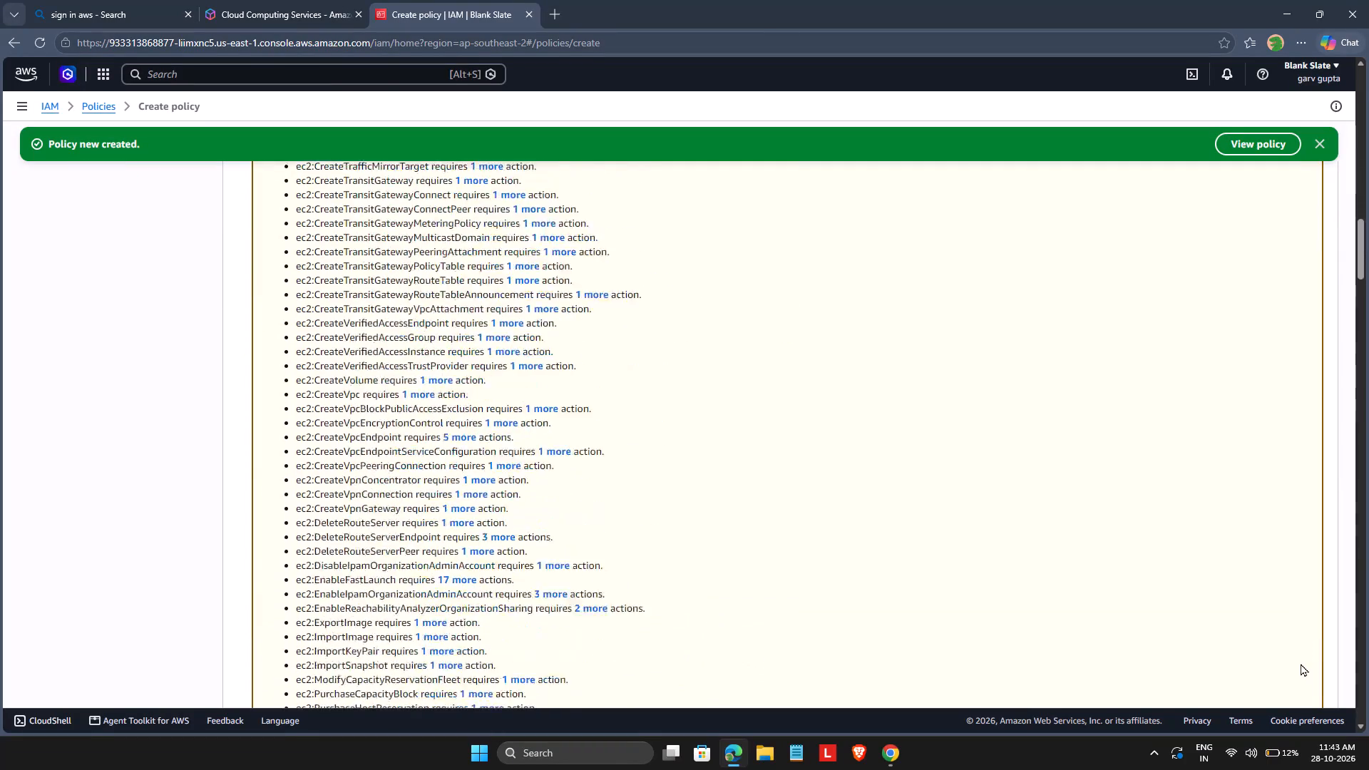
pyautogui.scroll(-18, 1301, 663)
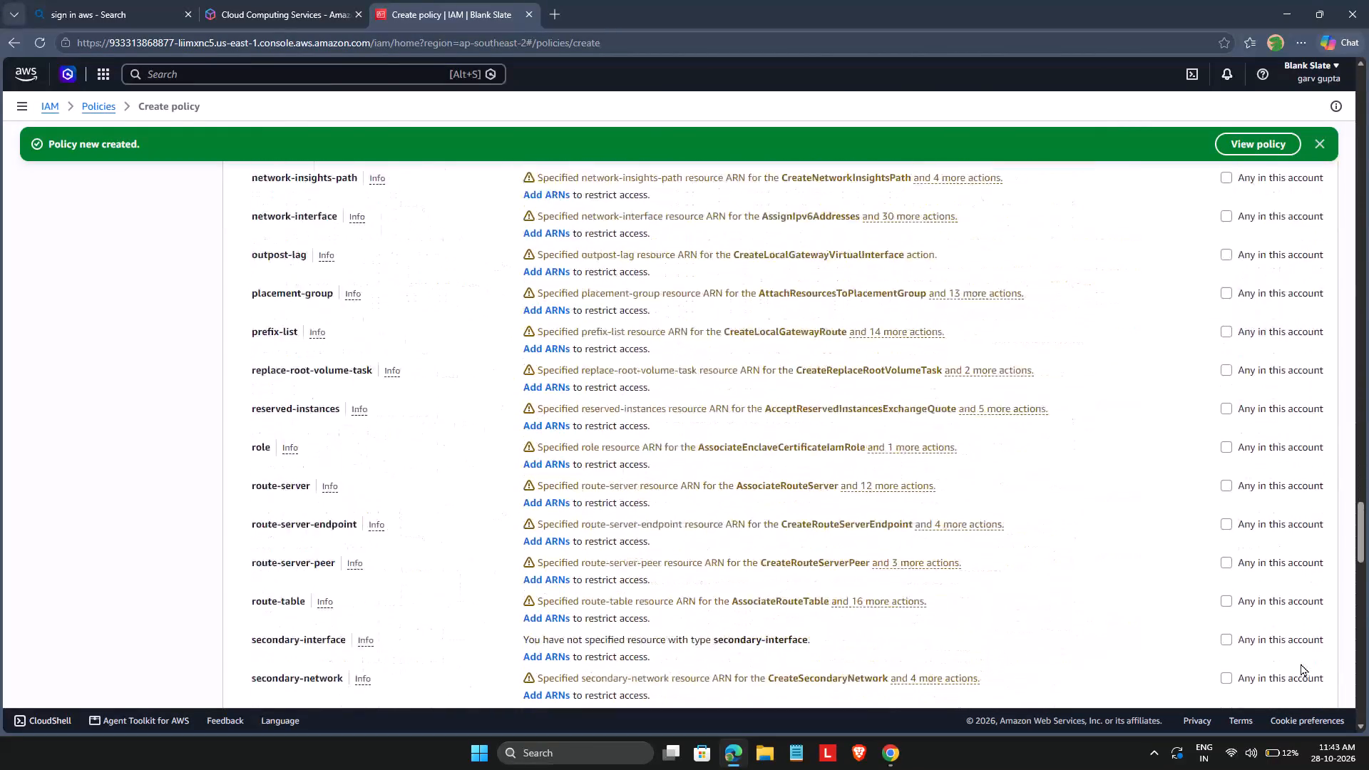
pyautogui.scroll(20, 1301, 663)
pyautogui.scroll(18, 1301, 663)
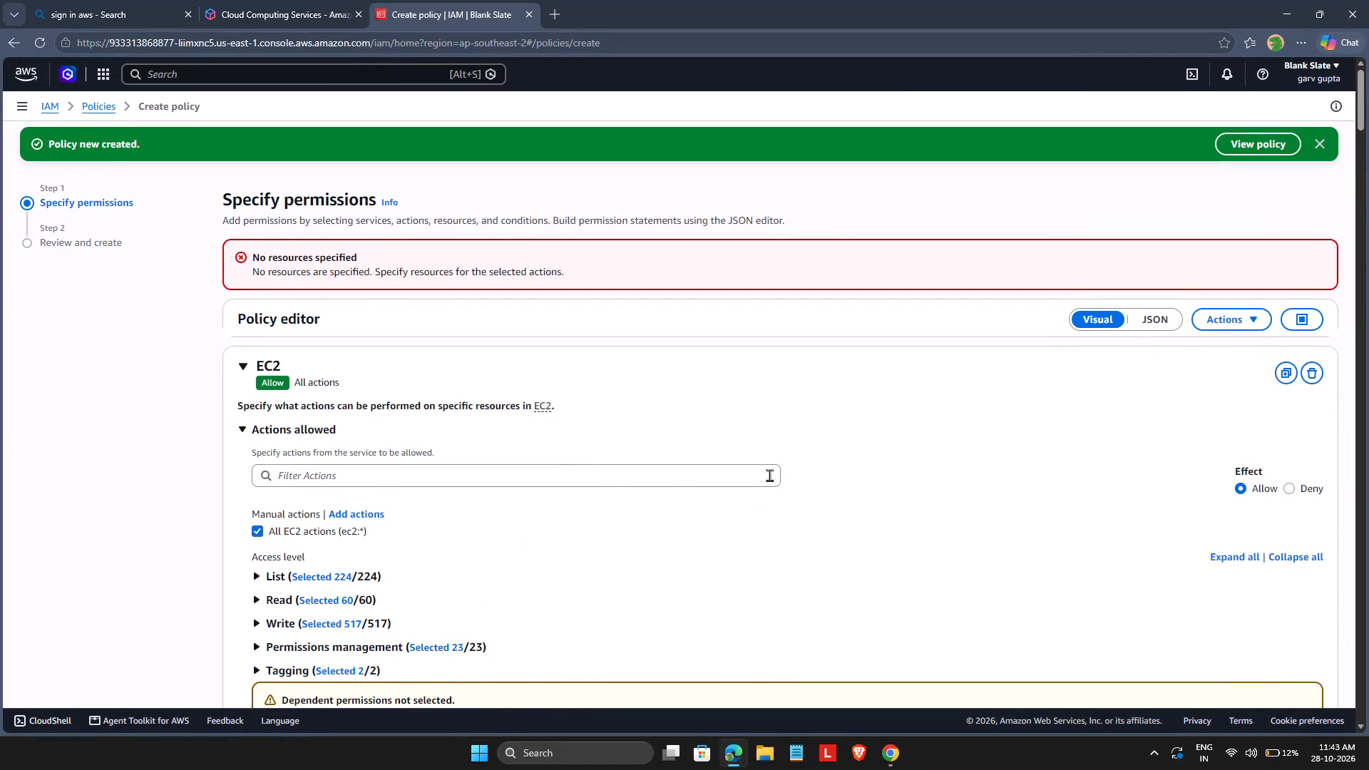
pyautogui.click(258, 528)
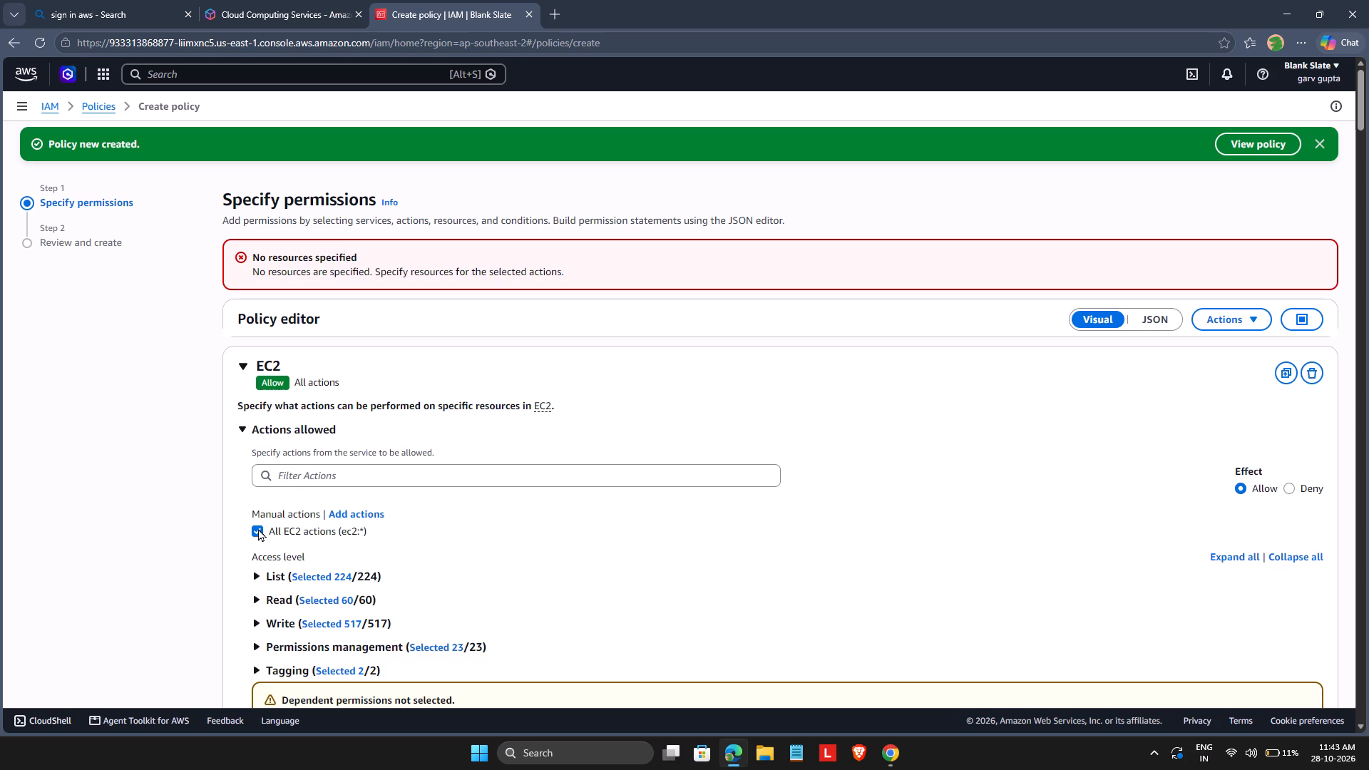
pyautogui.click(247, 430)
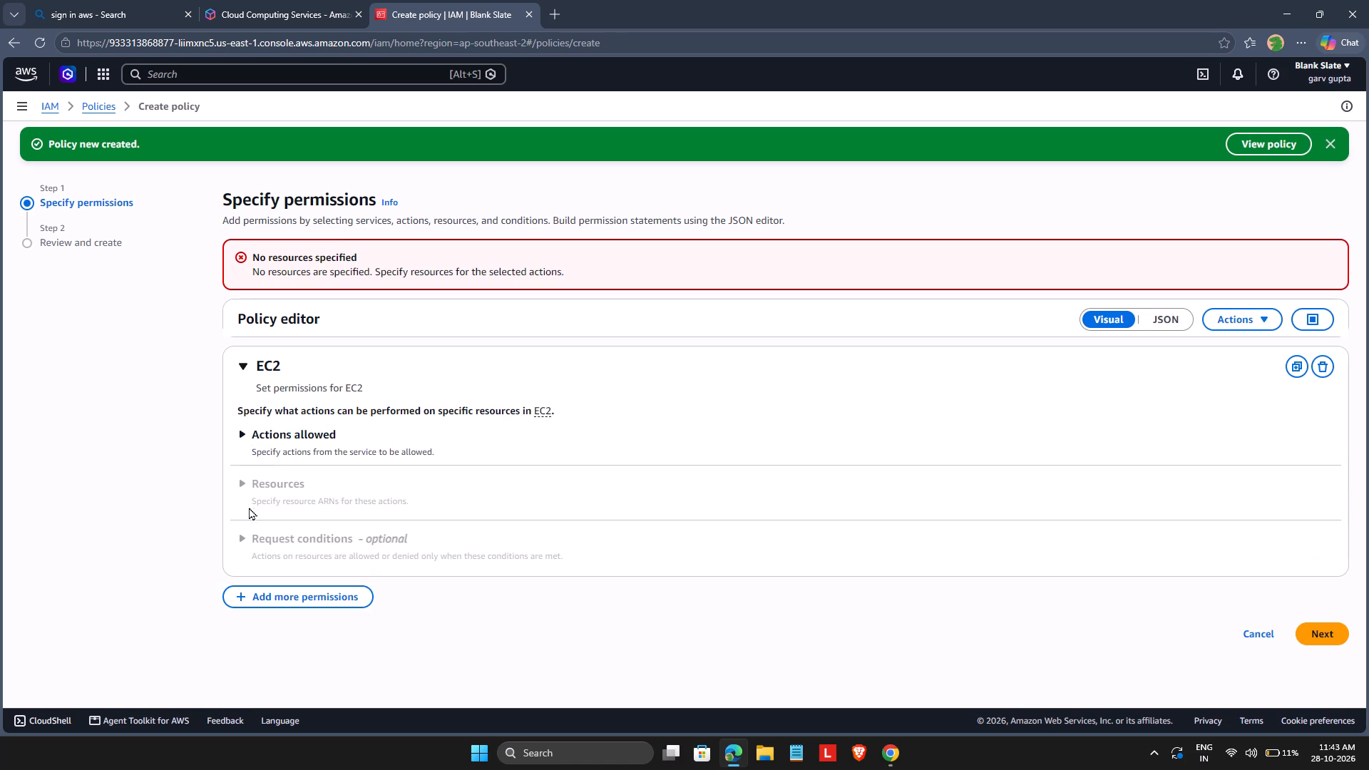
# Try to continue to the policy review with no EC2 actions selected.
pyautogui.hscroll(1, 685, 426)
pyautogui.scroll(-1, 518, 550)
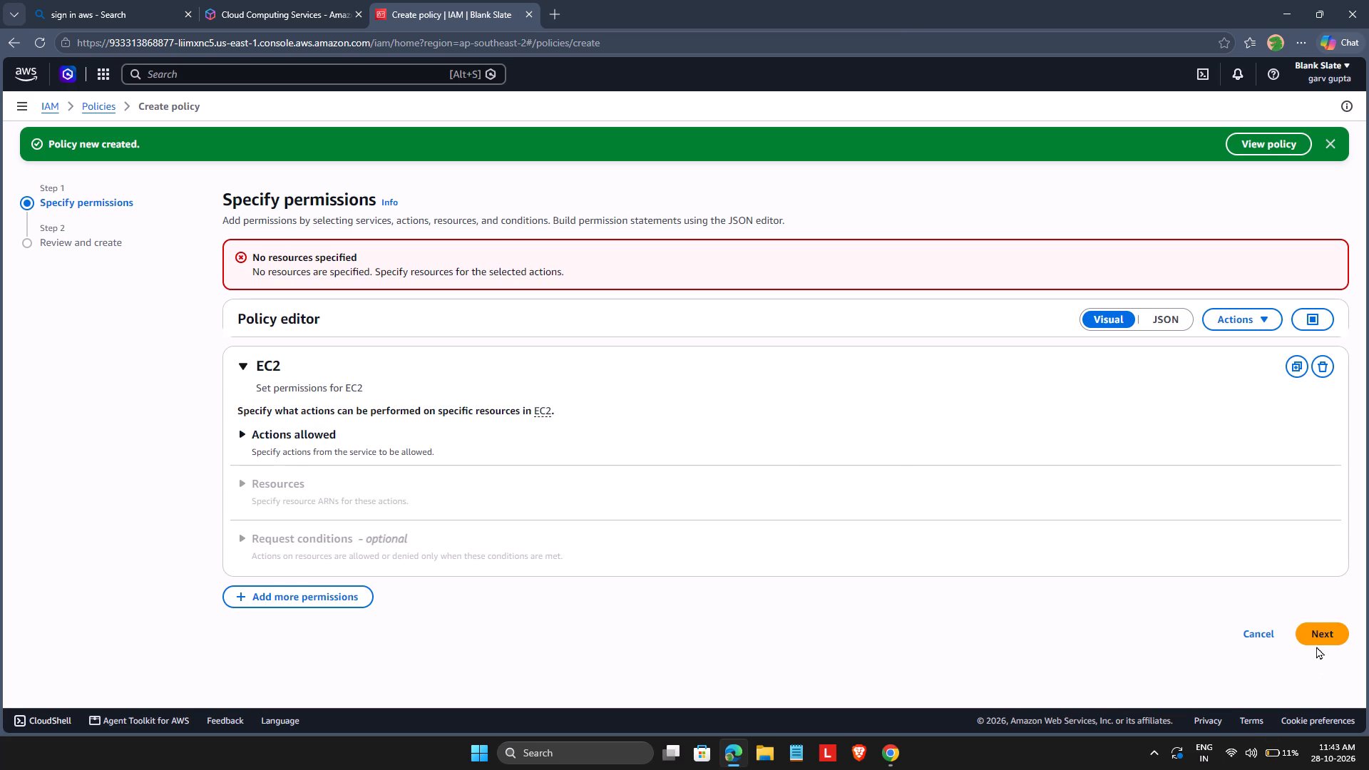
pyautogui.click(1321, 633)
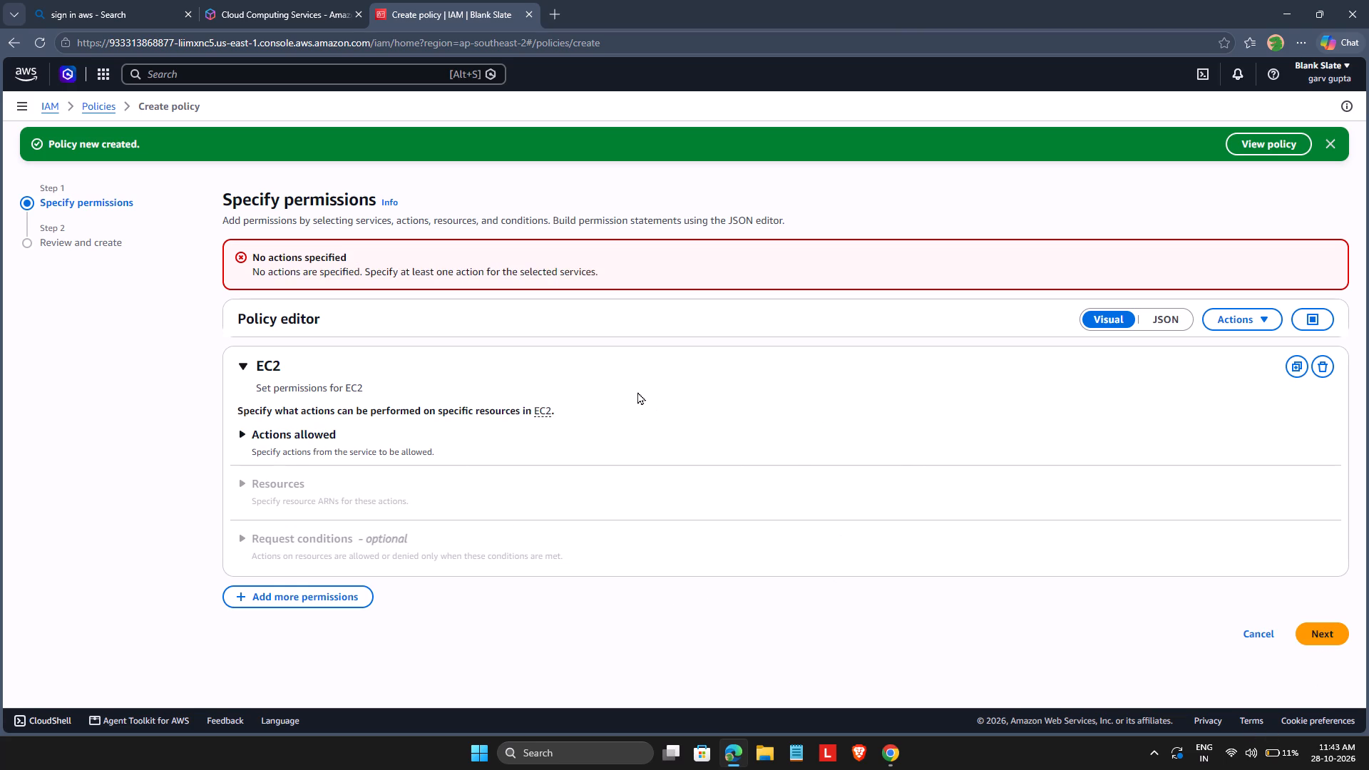
# Reopen the EC2 statement's allowed actions and select all EC2 actions (ec2:*) again.
pyautogui.click(245, 426)
pyautogui.click(257, 532)
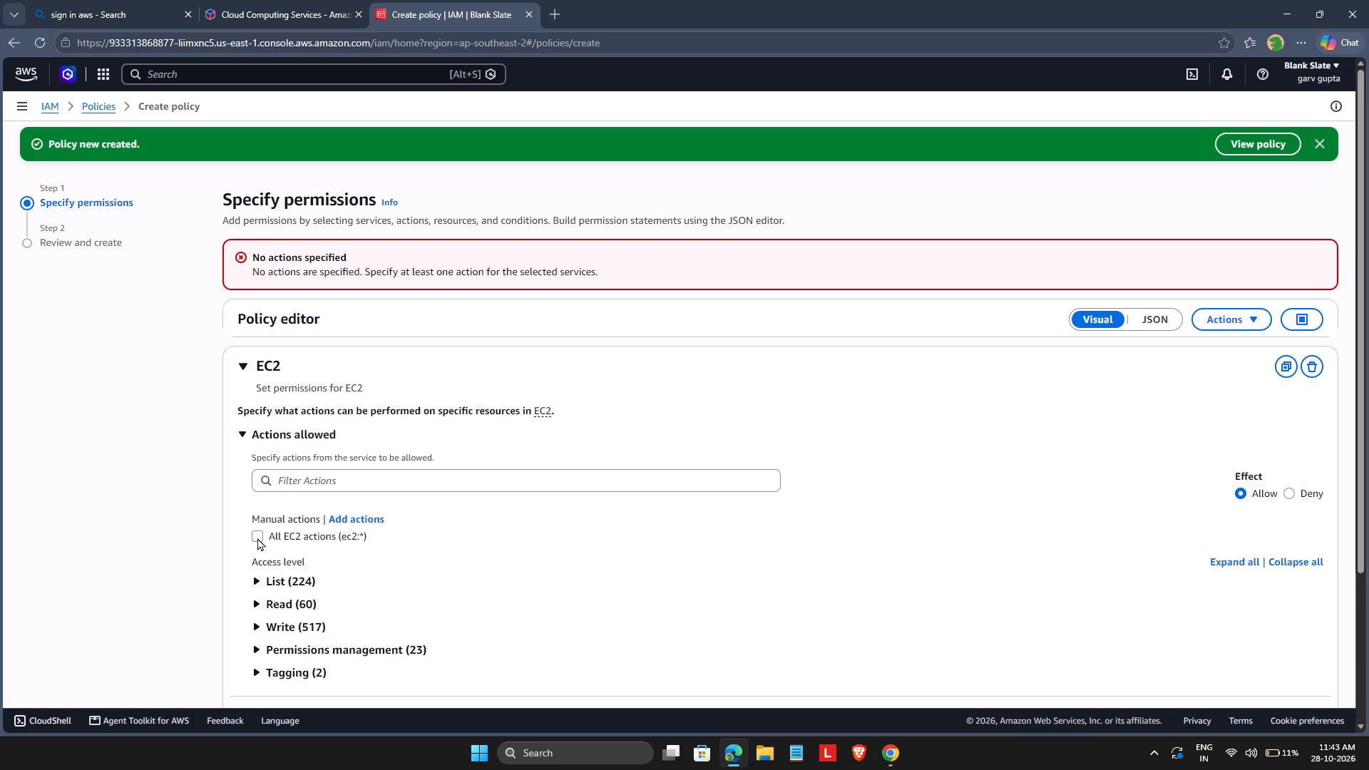
pyautogui.click(257, 536)
pyautogui.hscroll(1, 290, 605)
pyautogui.scroll(-1, 268, 548)
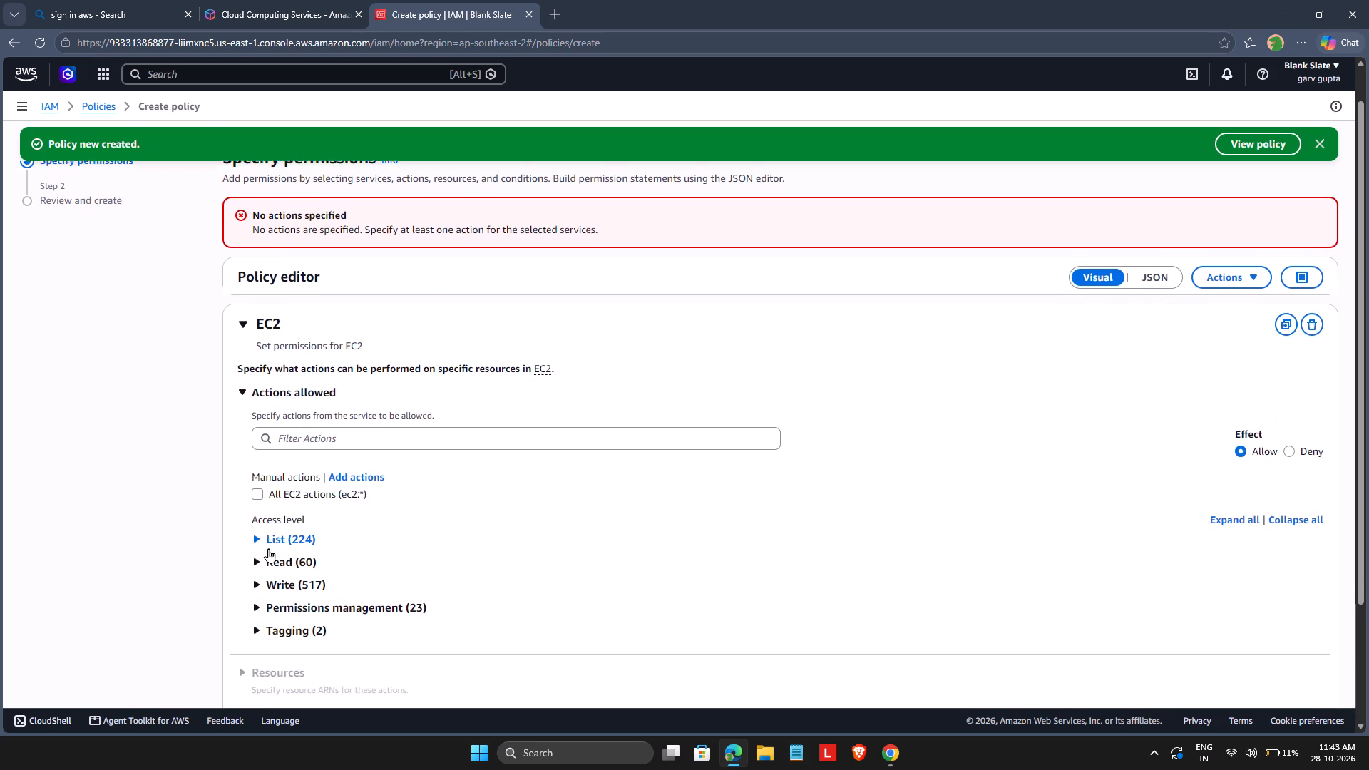
pyautogui.click(256, 503)
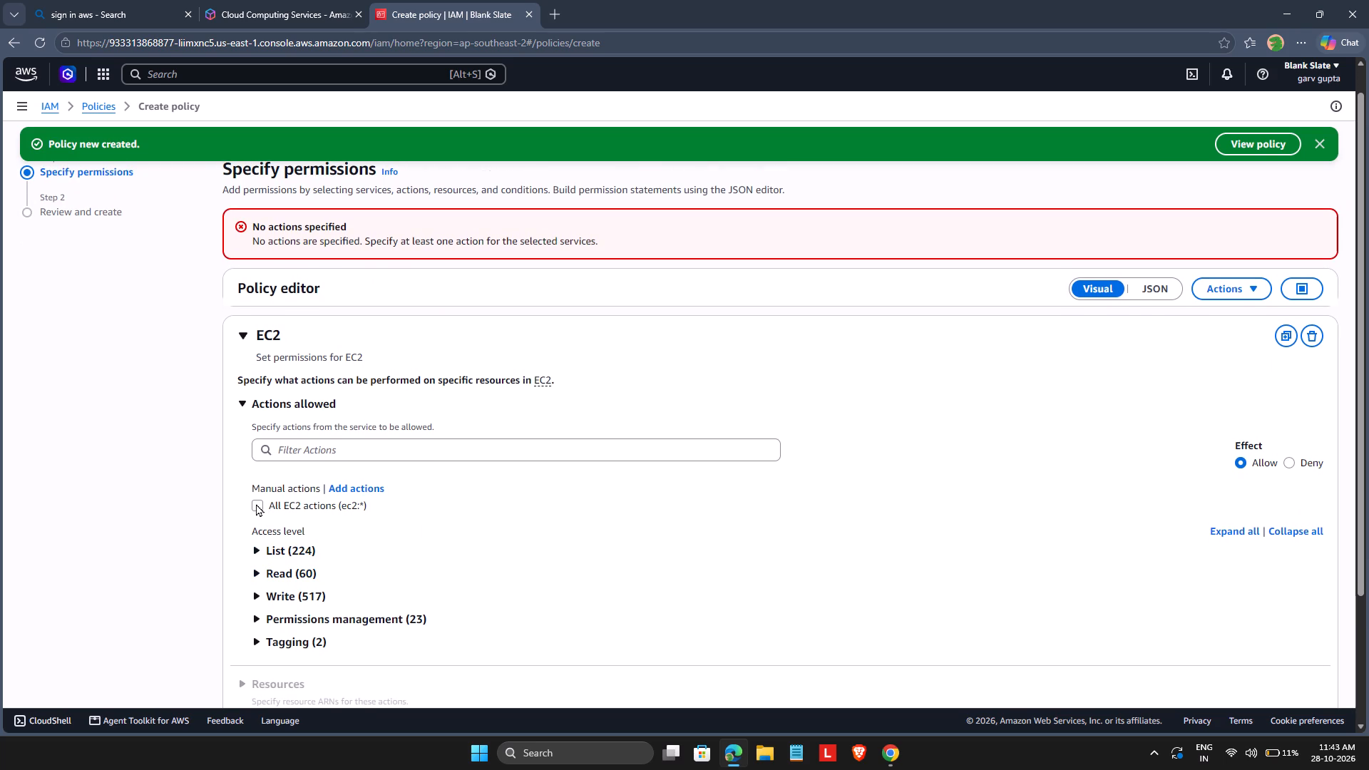
pyautogui.click(260, 499)
pyautogui.scroll(1, 392, 369)
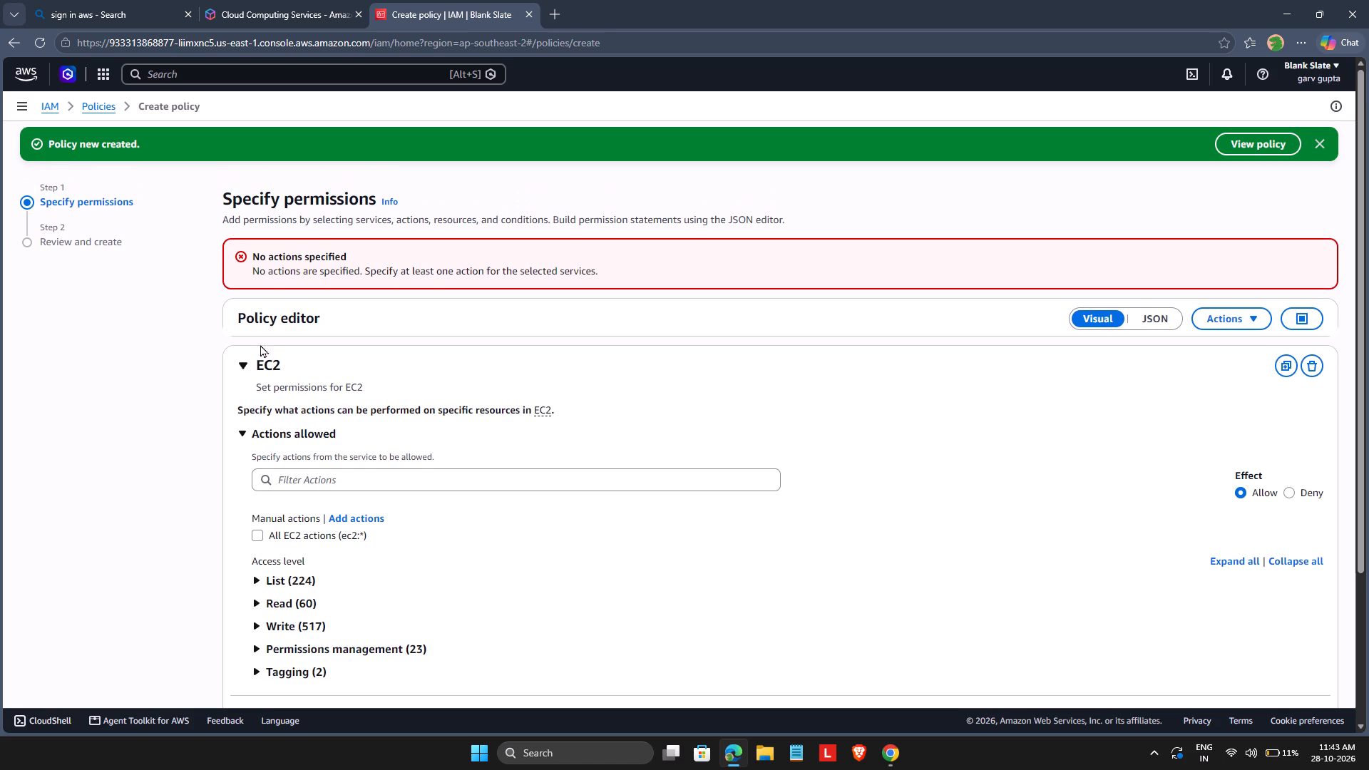
pyautogui.click(243, 359)
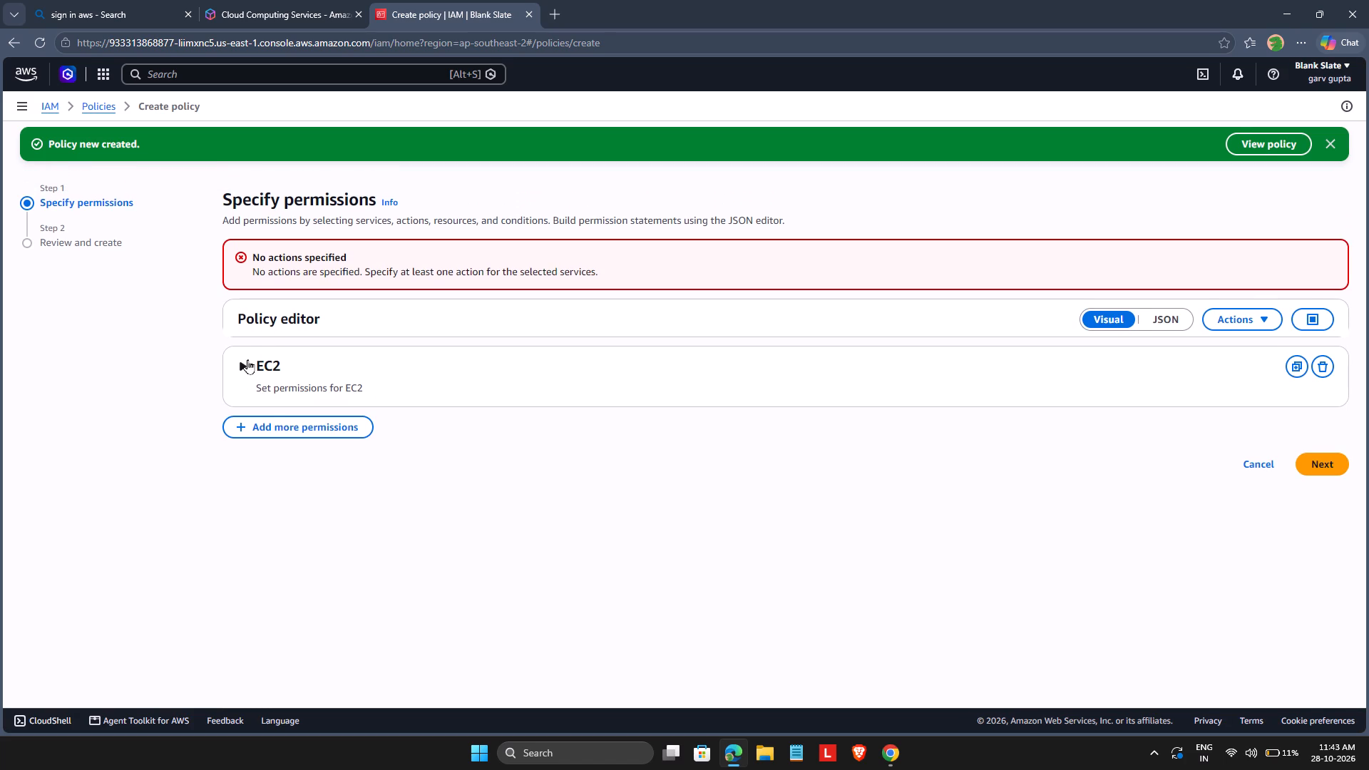
pyautogui.click(247, 359)
pyautogui.hscroll(1, 765, 477)
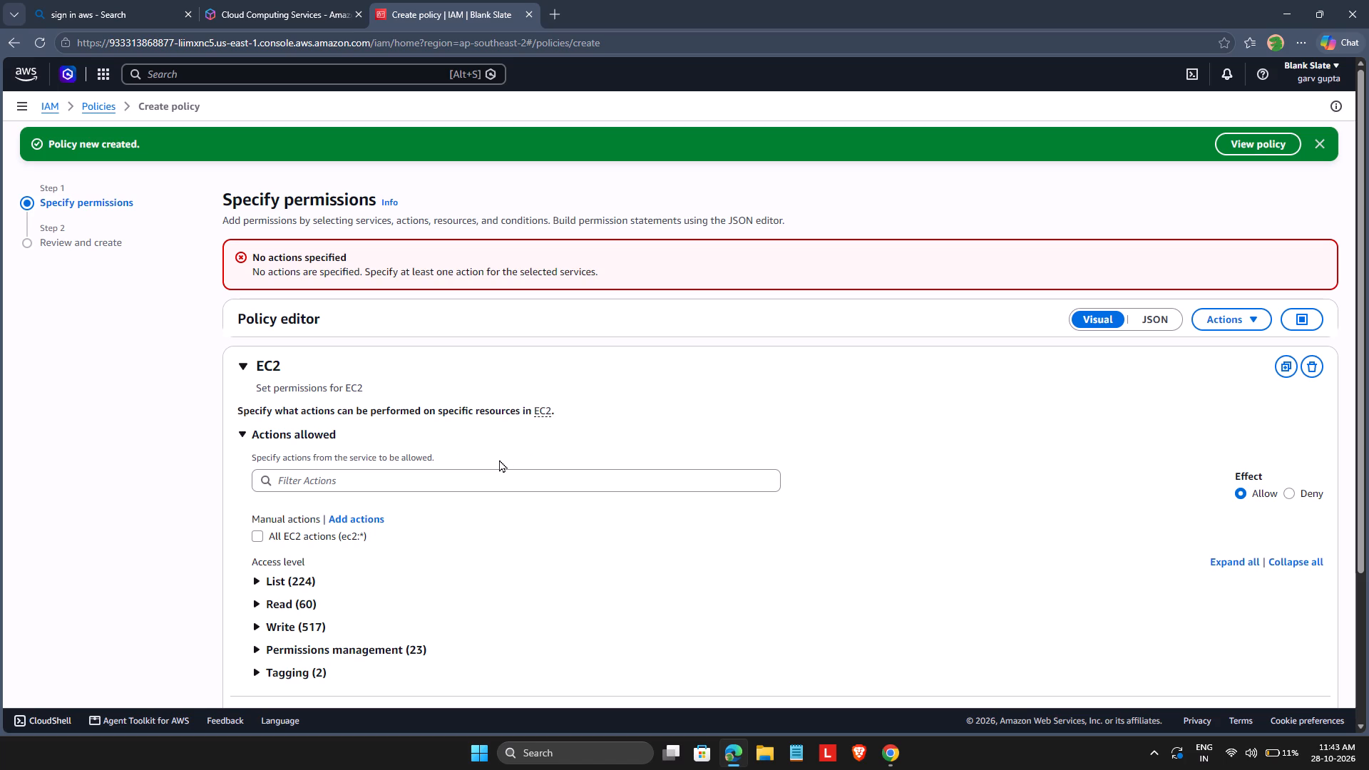
pyautogui.click(257, 536)
pyautogui.scroll(-1, 257, 536)
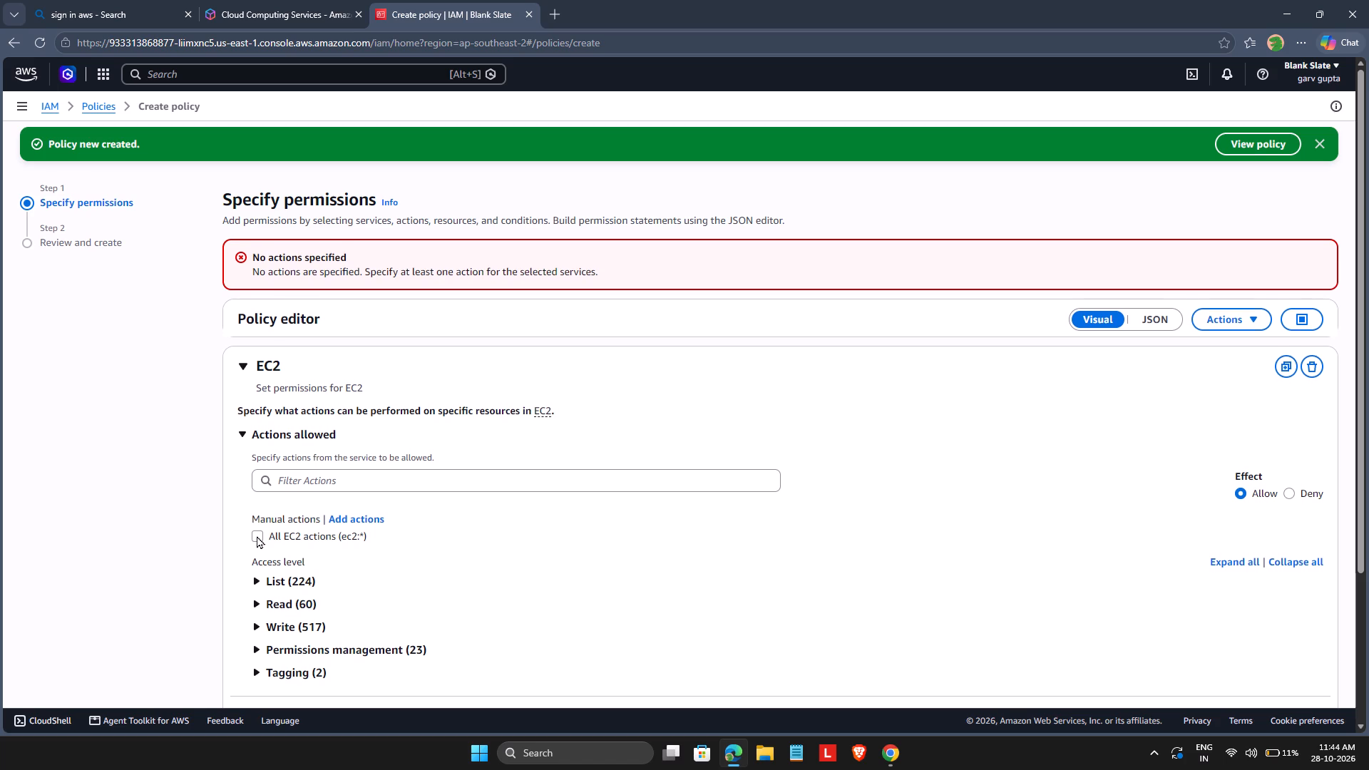
pyautogui.scroll(-1, 257, 535)
pyautogui.click(257, 520)
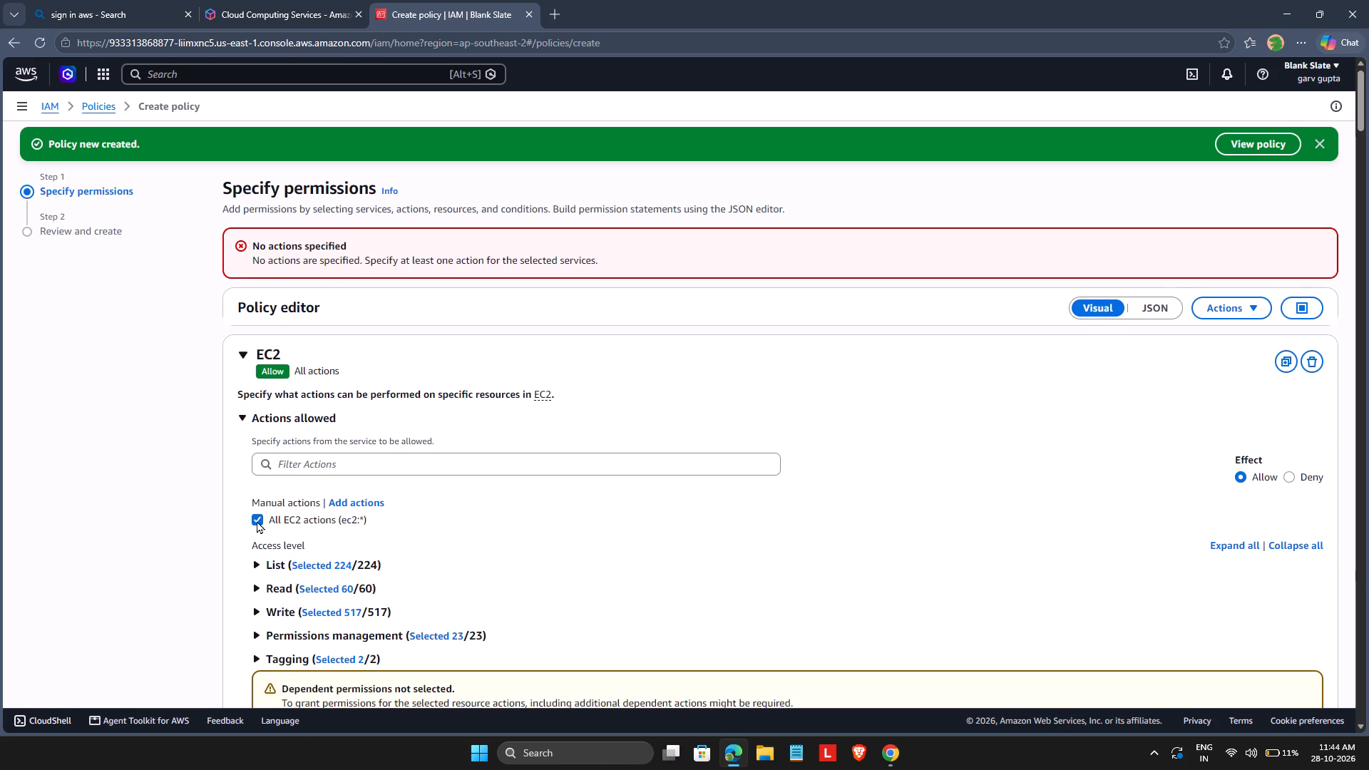
# Set the EC2 statement's resources to All and continue to the policy review.
pyautogui.scroll(-9, 699, 627)
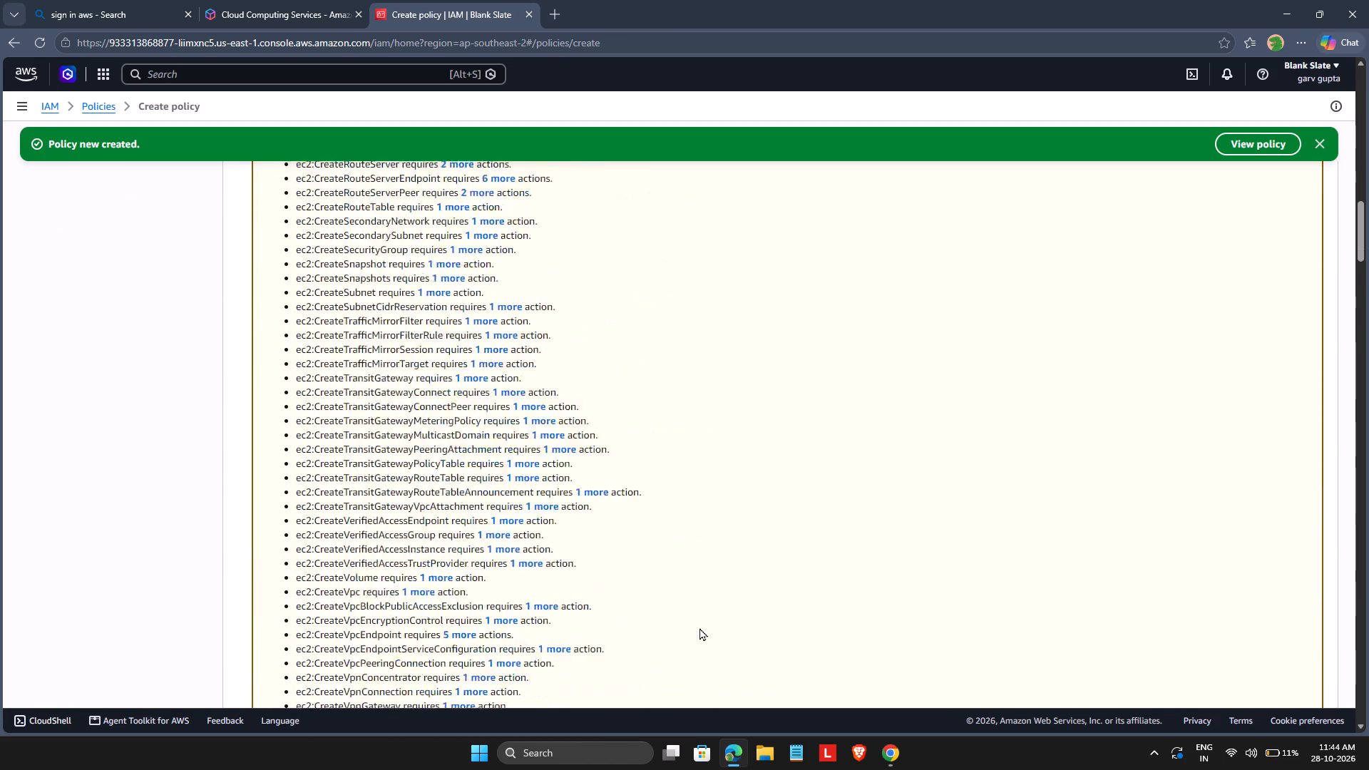
pyautogui.scroll(-1, 699, 627)
pyautogui.scroll(1, 699, 627)
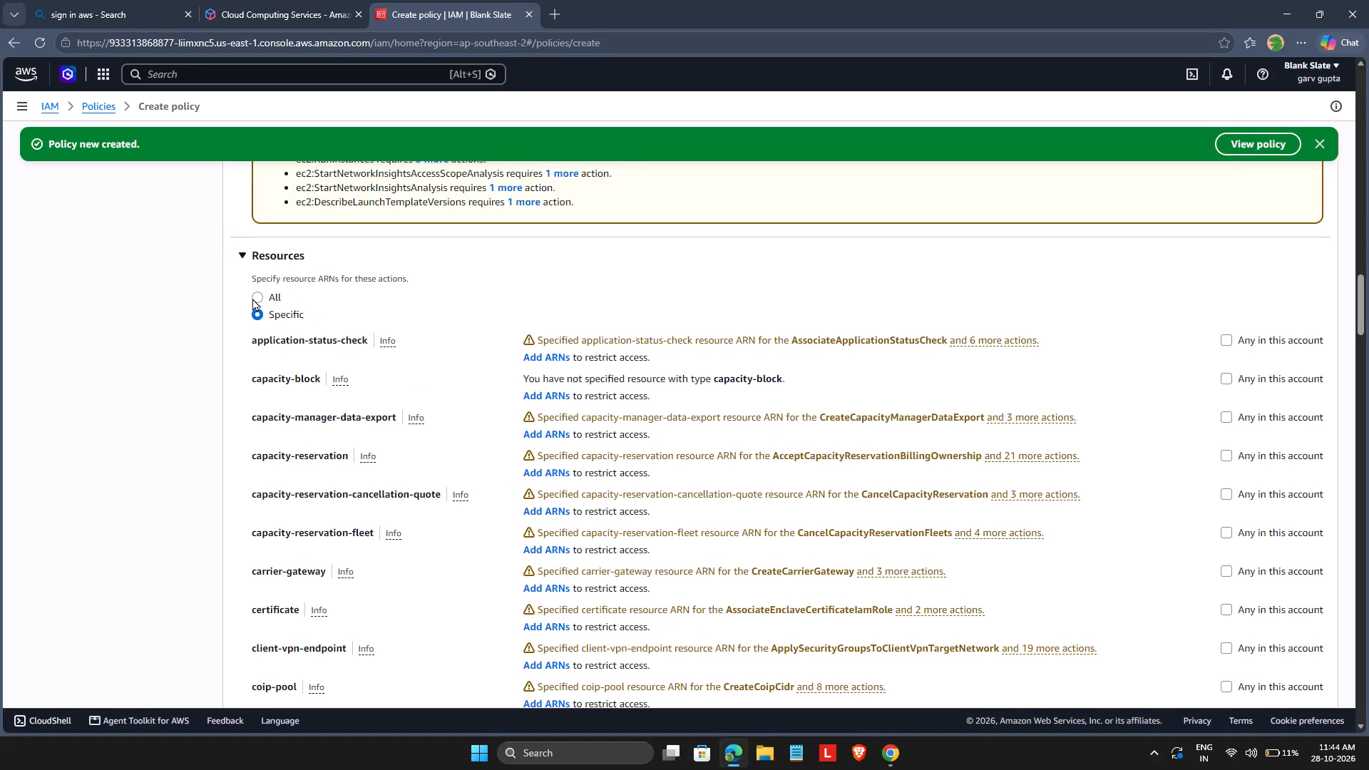
pyautogui.click(252, 298)
pyautogui.click(258, 297)
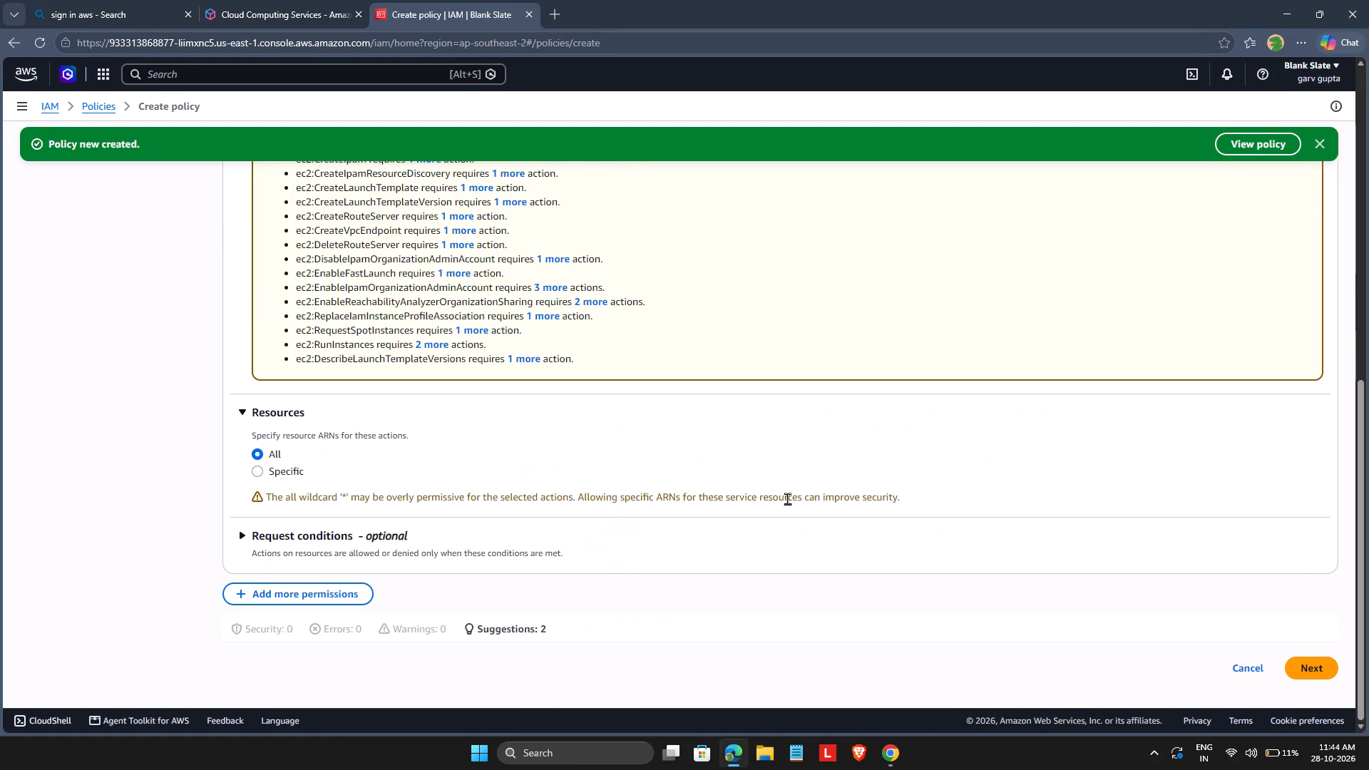
pyautogui.click(1306, 679)
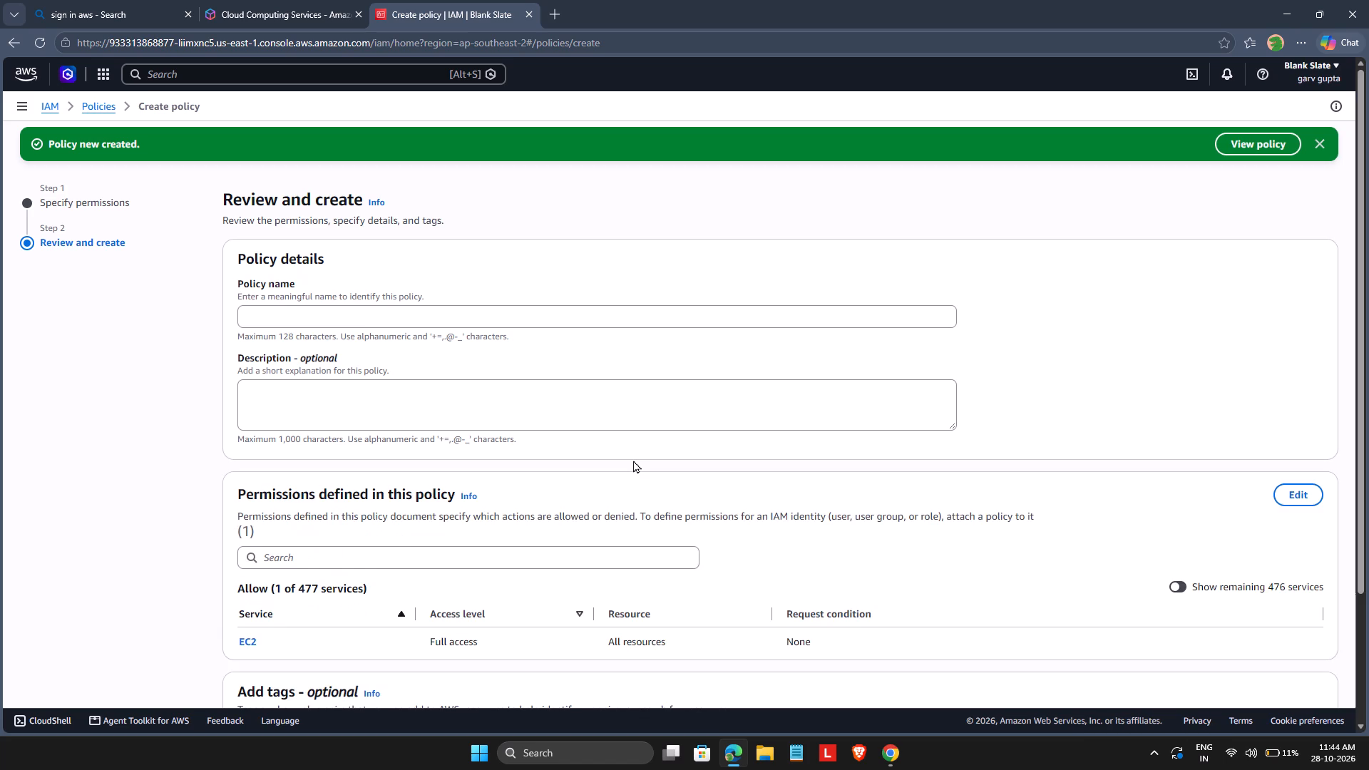
# Name the policy new2 and create it with full EC2 access on all resources.
pyautogui.scroll(1, 633, 460)
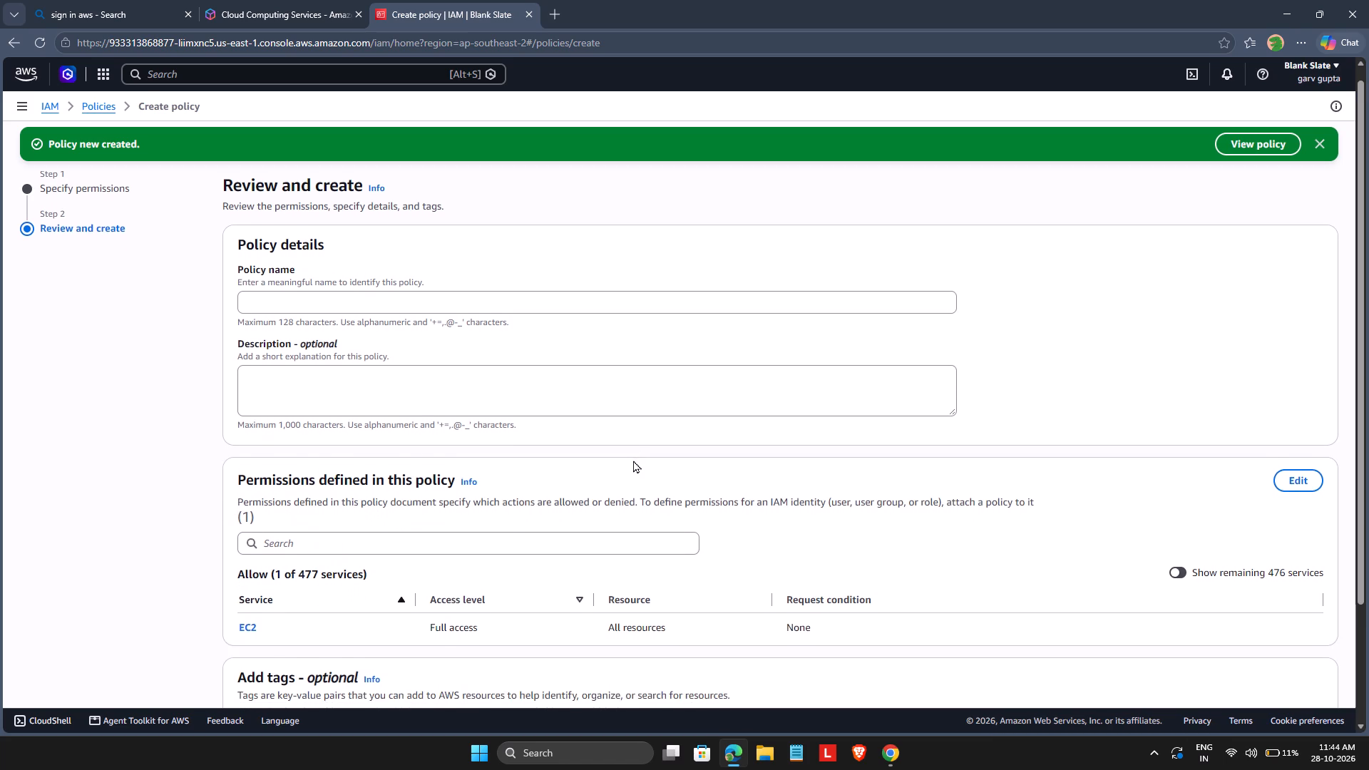
pyautogui.scroll(2, 633, 460)
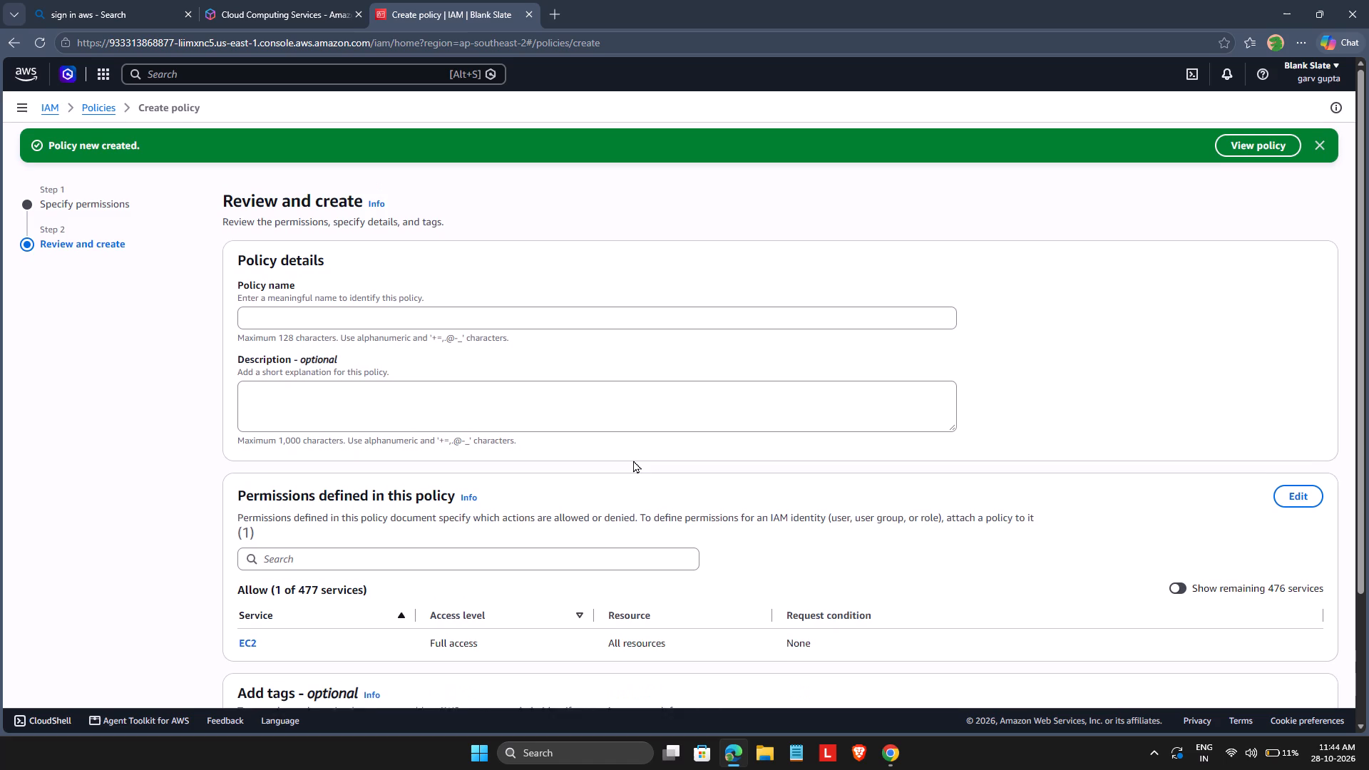
pyautogui.scroll(1, 633, 460)
pyautogui.click(355, 314)
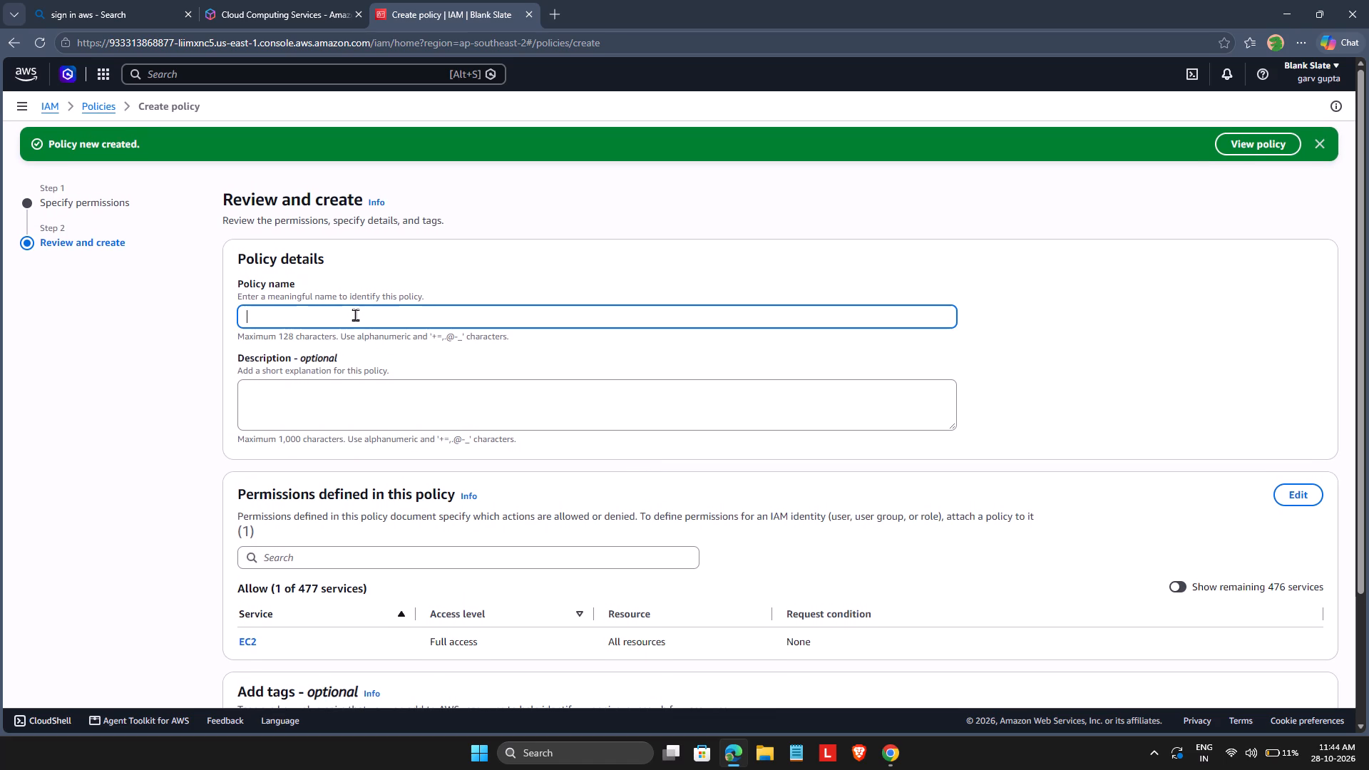
pyautogui.write('new2')
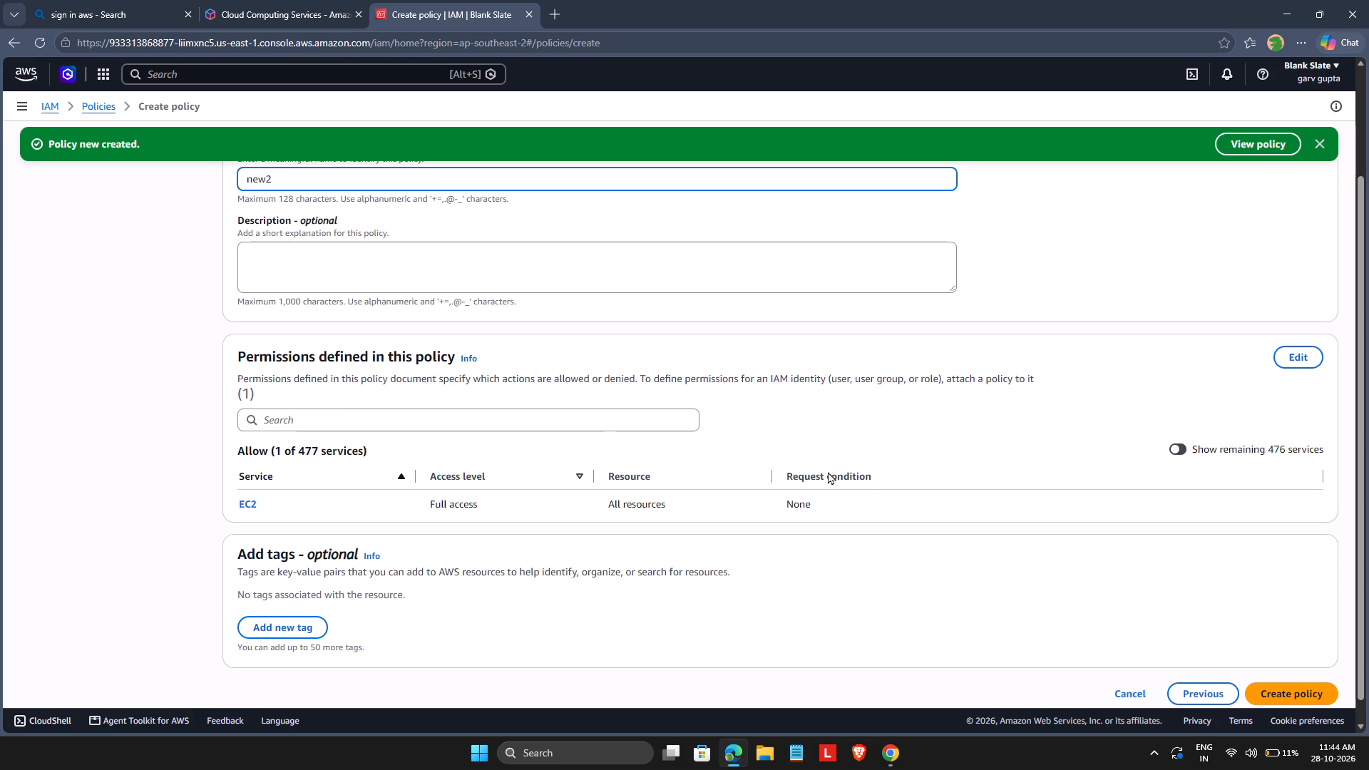
pyautogui.click(1303, 687)
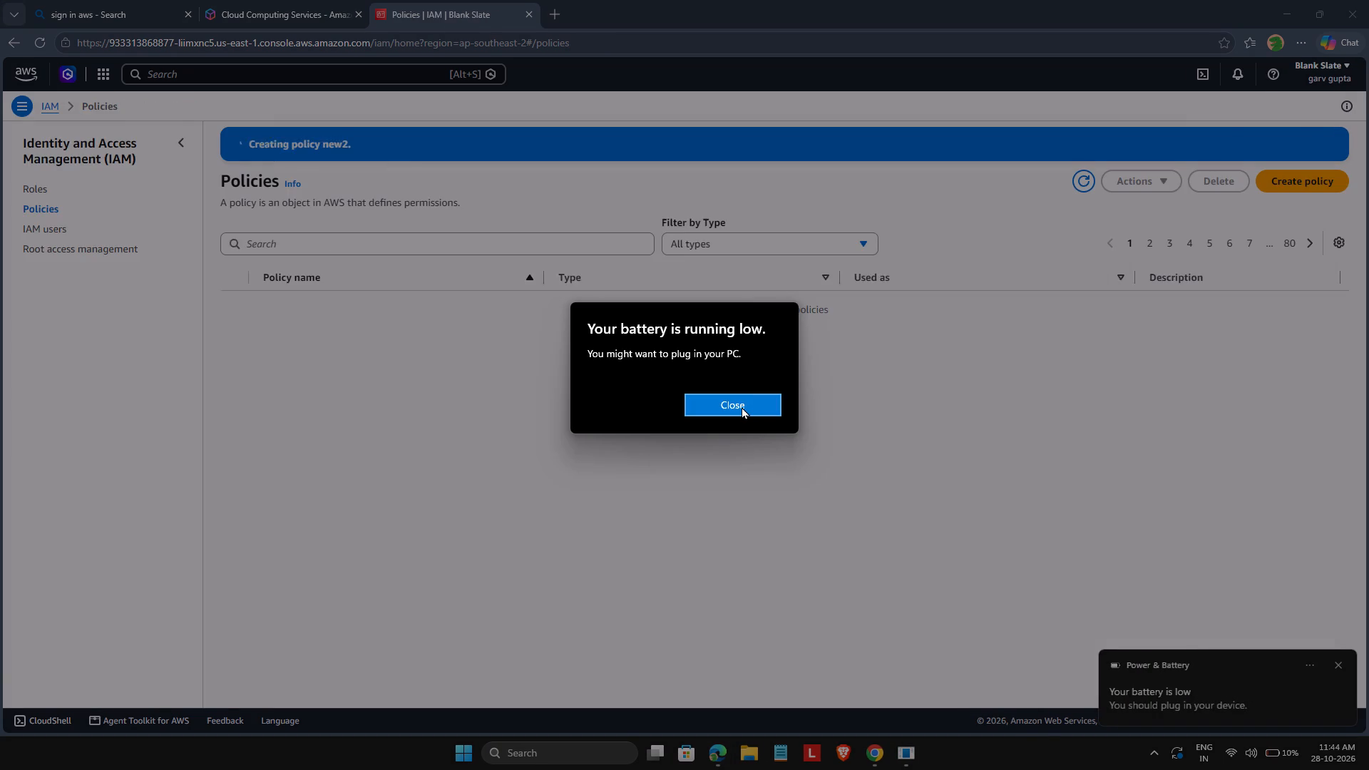
pyautogui.click(742, 406)
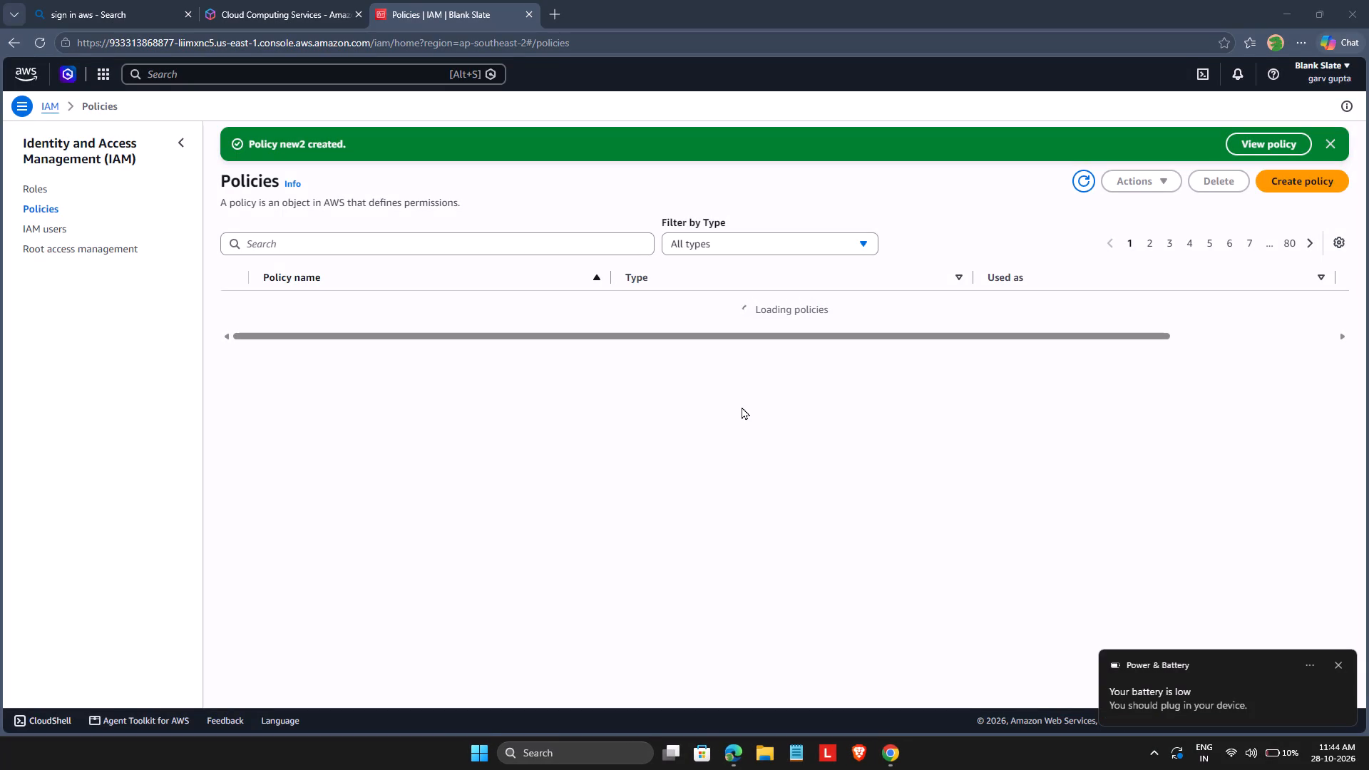
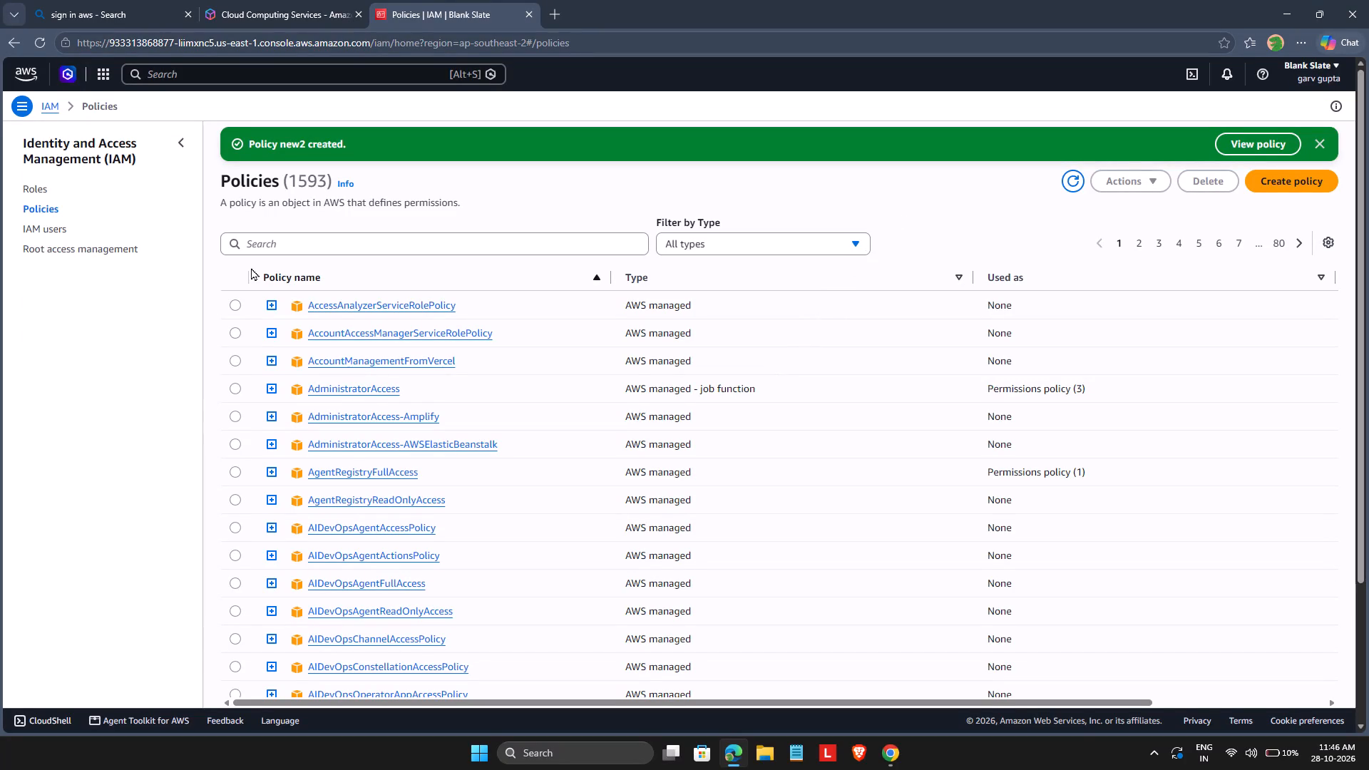
# Collapse the Identity and Access Management navigation pane beside the policies list.
pyautogui.click(174, 140)
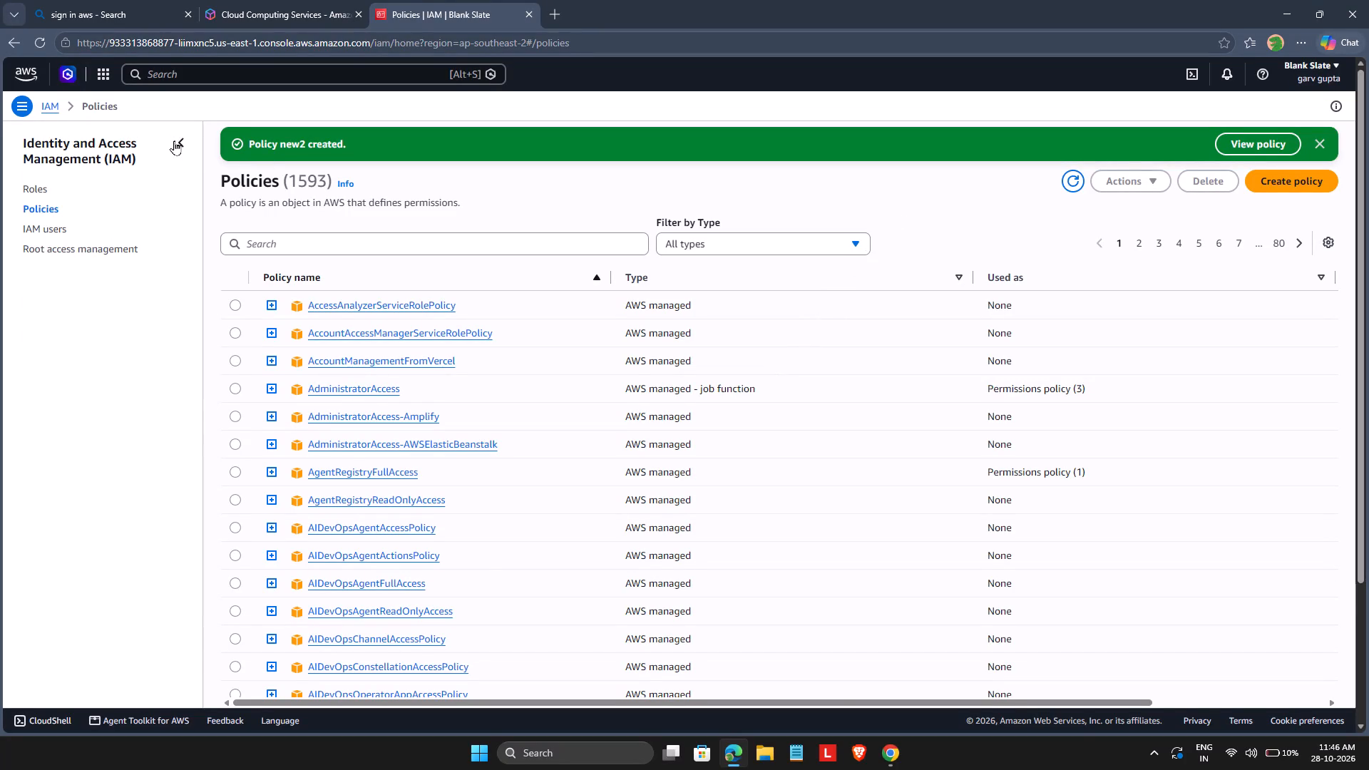
pyautogui.click(174, 140)
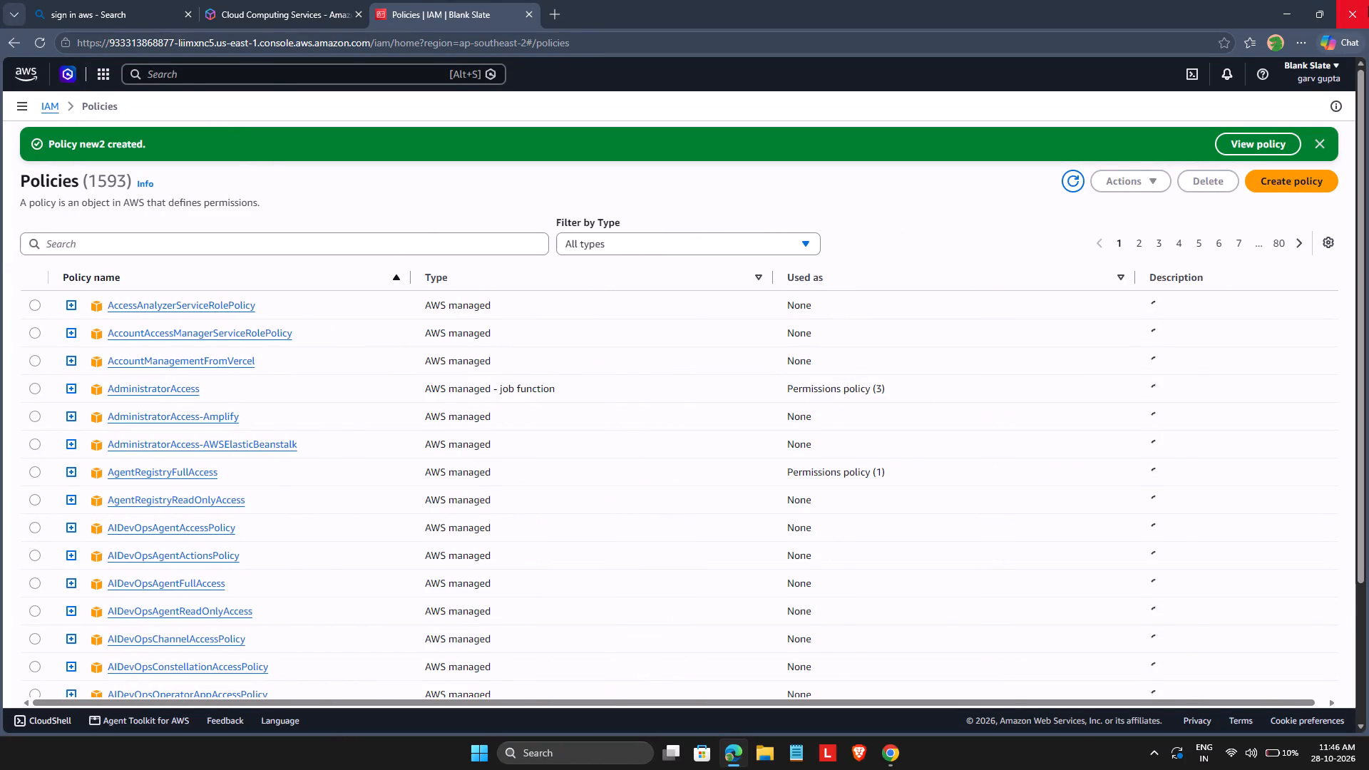
# Close the browser window showing the IAM policies list.
pyautogui.click(1368, 5)
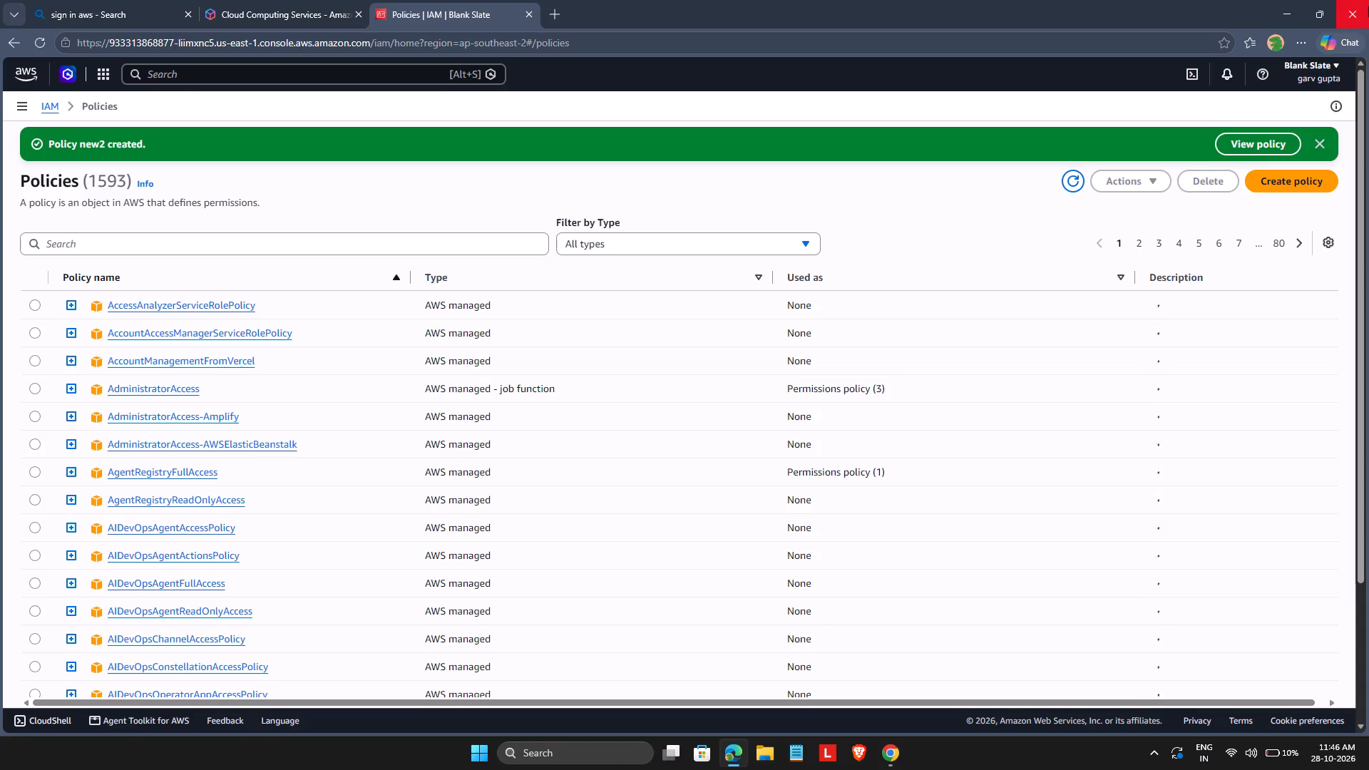